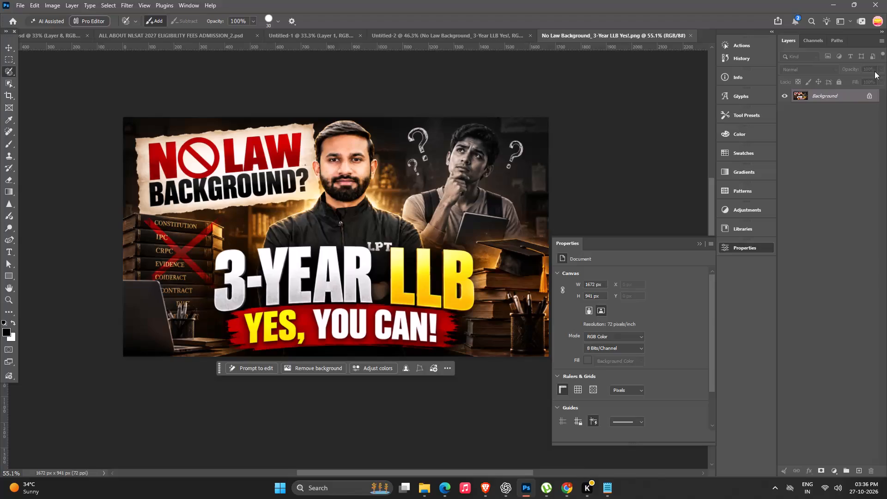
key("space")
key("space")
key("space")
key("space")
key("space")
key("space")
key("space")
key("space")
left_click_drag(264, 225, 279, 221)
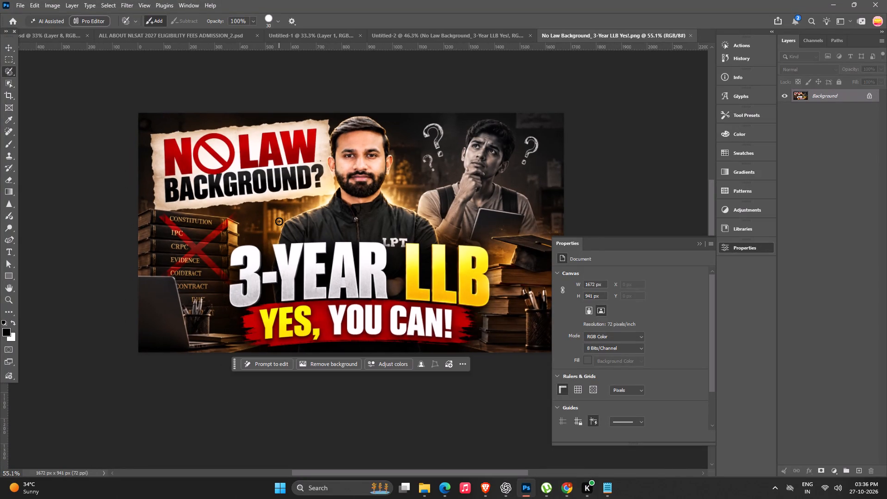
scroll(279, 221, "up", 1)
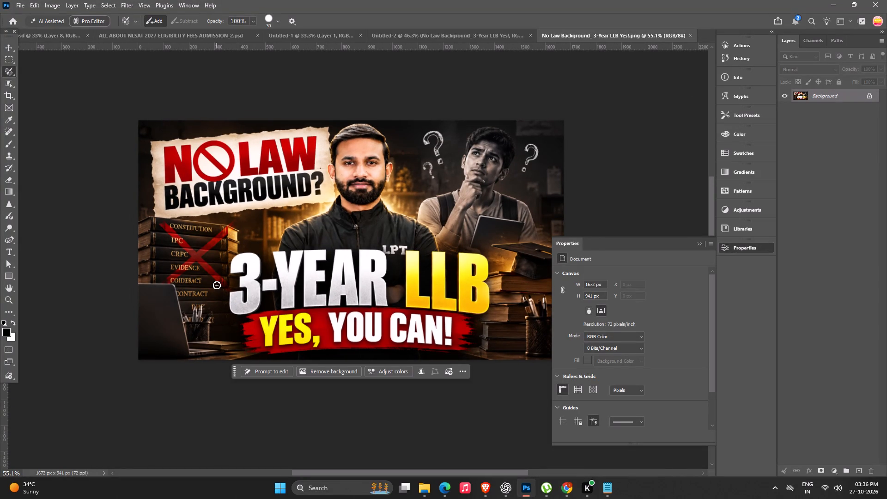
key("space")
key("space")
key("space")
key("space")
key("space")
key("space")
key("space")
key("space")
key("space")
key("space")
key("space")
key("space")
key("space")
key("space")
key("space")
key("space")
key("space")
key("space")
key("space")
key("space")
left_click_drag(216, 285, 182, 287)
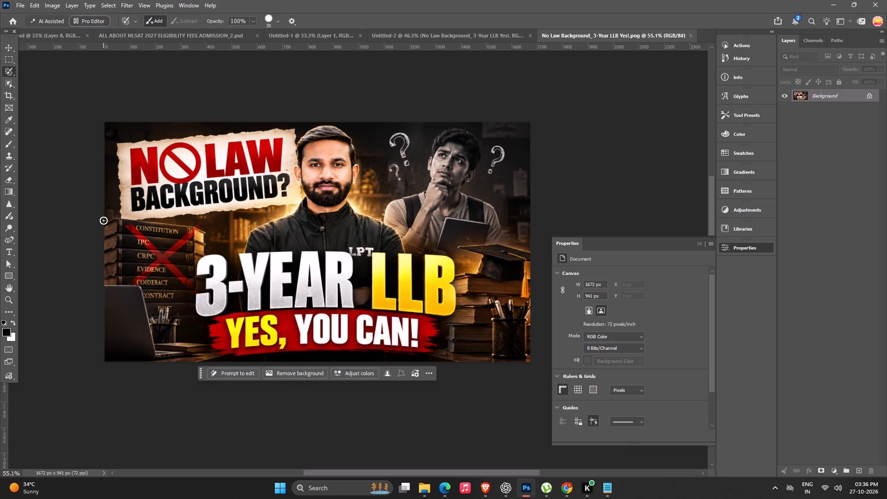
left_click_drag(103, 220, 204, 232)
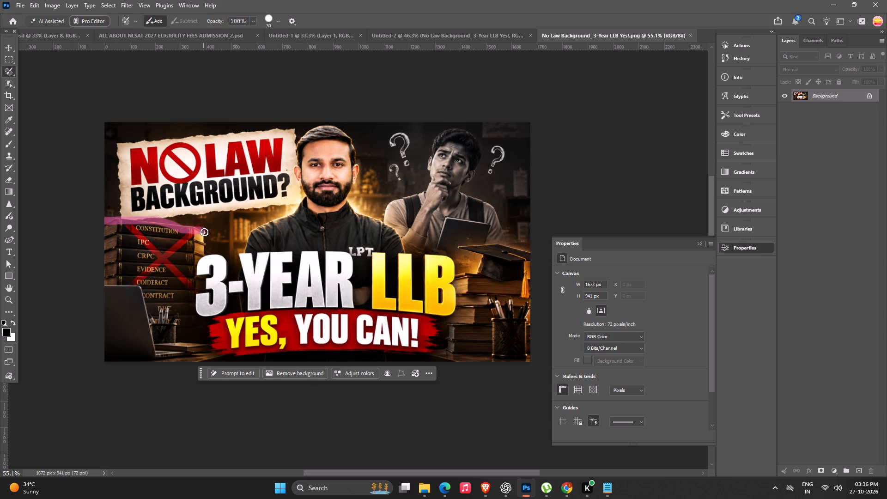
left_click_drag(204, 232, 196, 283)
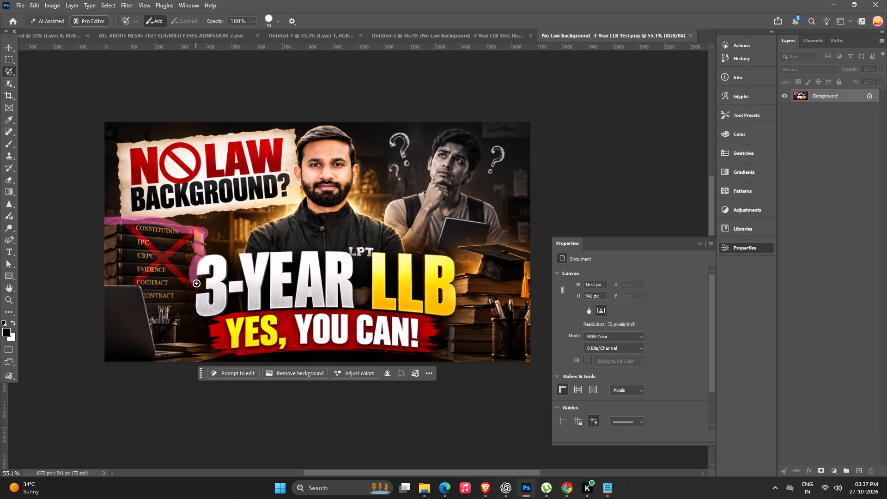
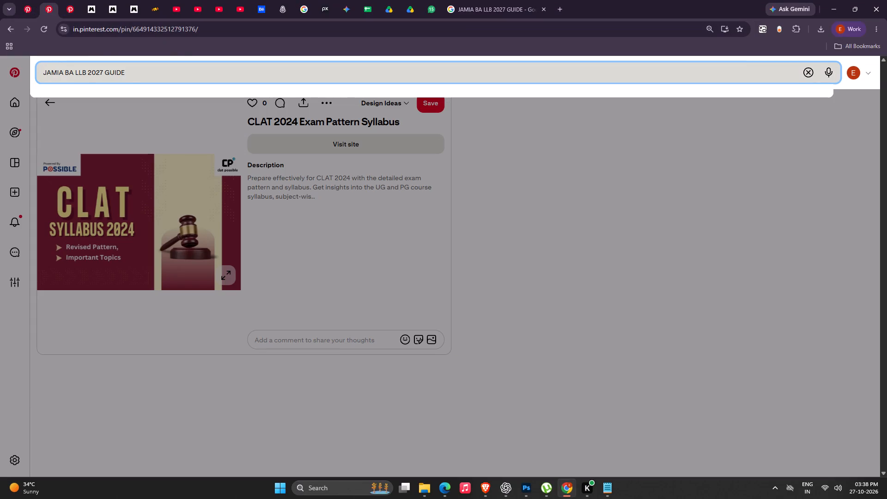
Search Pinterest for JAMIA BA LLB 2027 GUIDE.
key("Return")
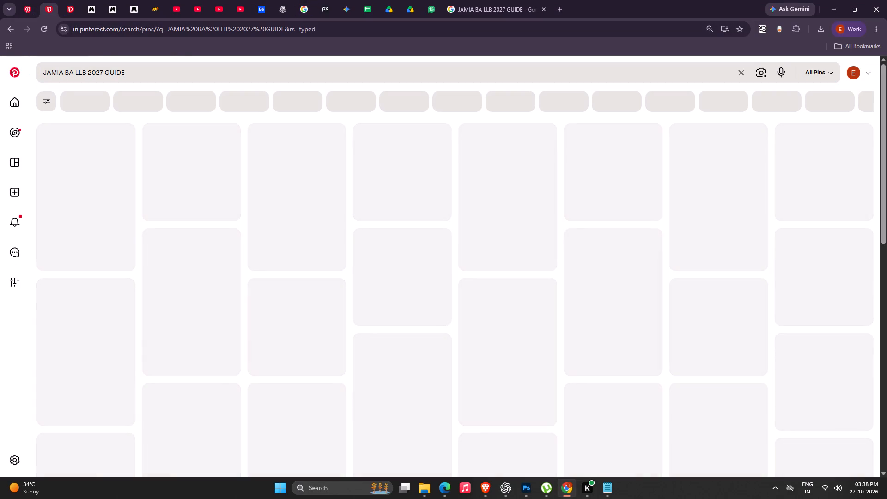
In the LPT Design Sheet's 3 Year LLB sheet, open the 27th oct topic cell reading NO LAW BACKGROUND? 3-YEAR LLB YES, YOU CAN!
left_click(361, 0)
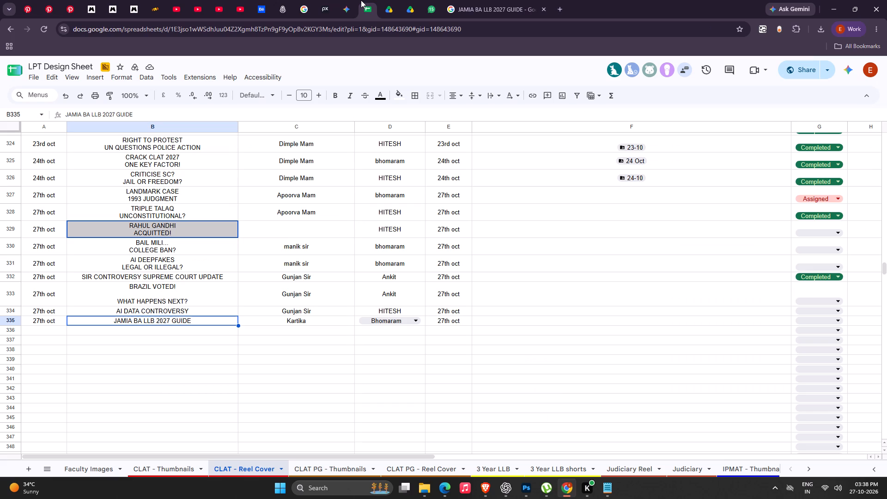
left_click(399, 465)
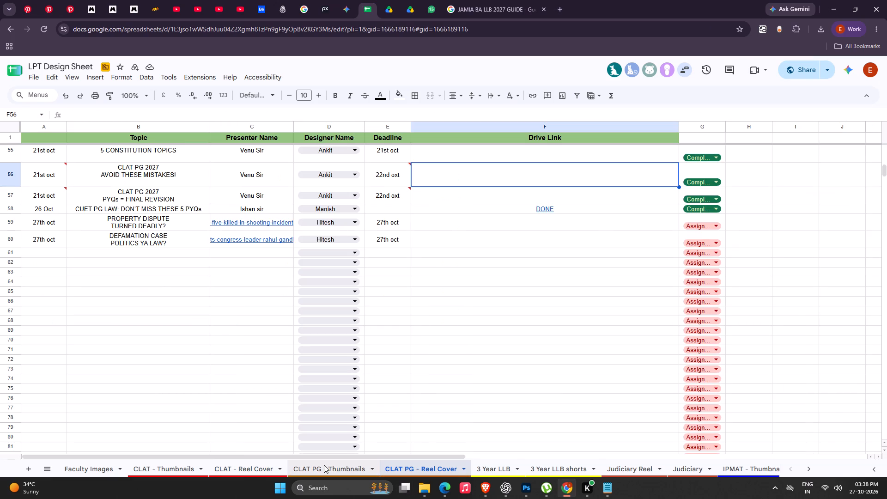
left_click(491, 462)
double_click(155, 343)
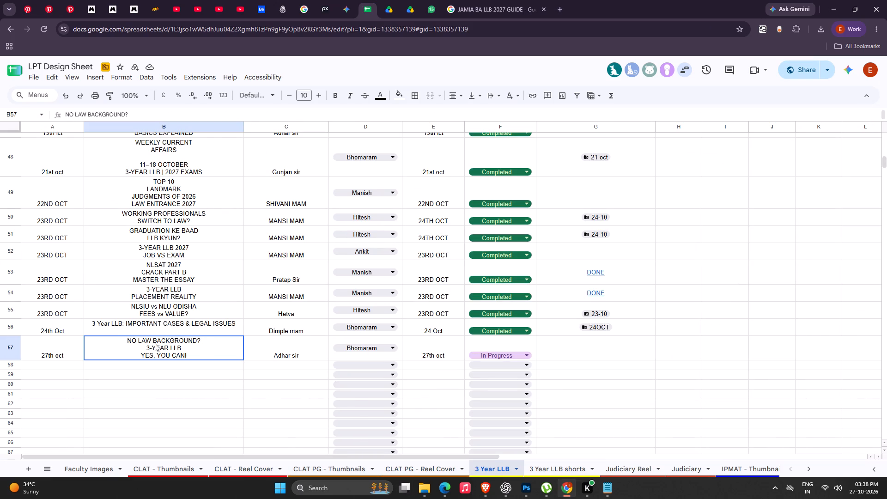
Copy the "NO LAW BACKGROUND? 3-YEAR LLB YES, YOU CAN!" title from cell B57 and search Pinterest for it.
left_click_drag(109, 342, 209, 358)
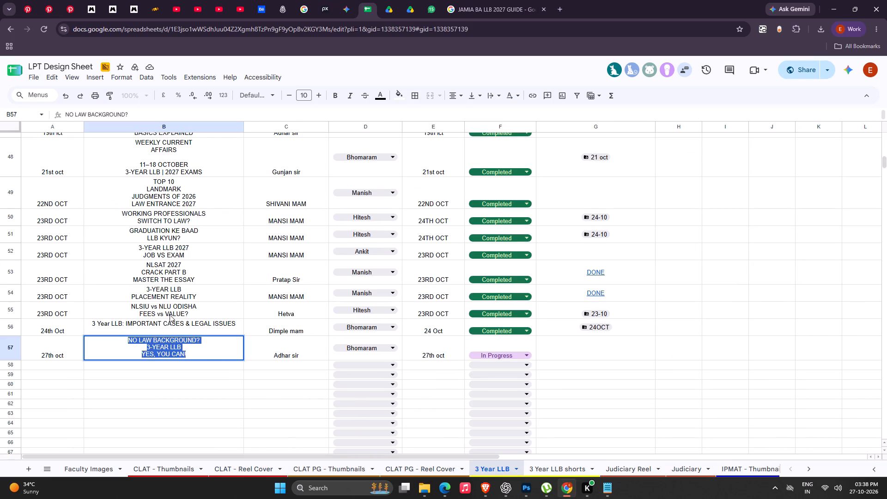
key("ctrl+c")
key("ctrl+c")
left_click(49, 0)
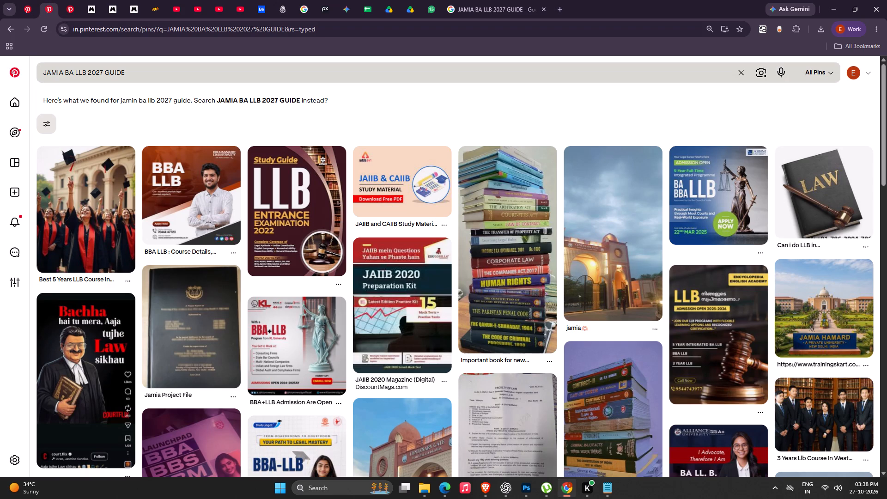
left_click(26, 5)
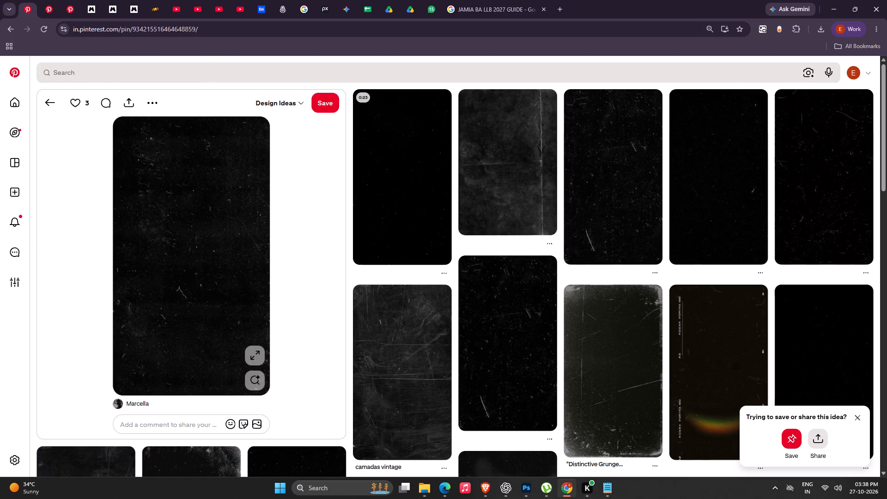
left_click(71, 13)
left_click_drag(143, 68, 7, 69)
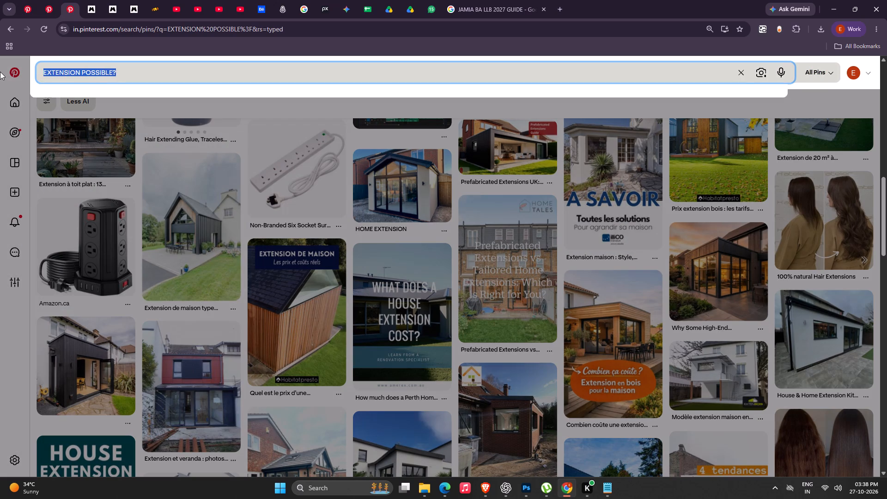
key("ctrl+BackSpace")
key("ctrl+BackSpace")
key("ctrl+v")
key("Return")
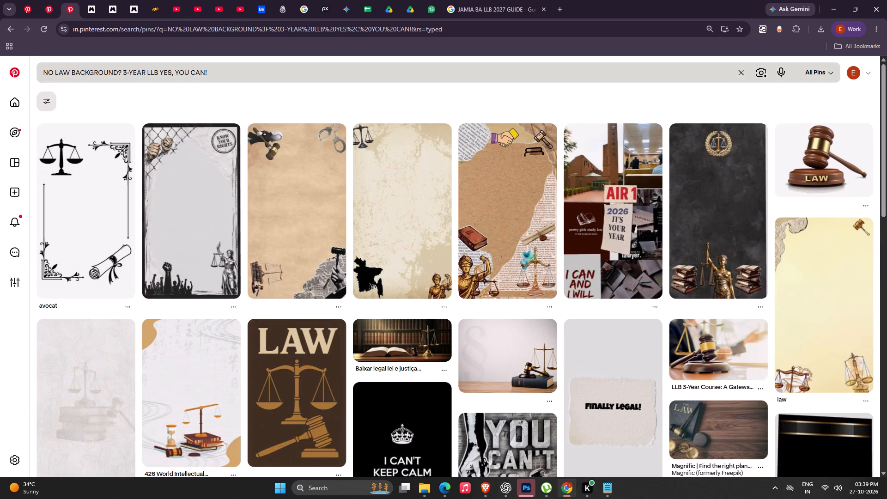
Shorten the Pinterest search to "NO LAW BACKGROUND? YES, YOU CAN!" and browse the pins.
left_click_drag(123, 72, 174, 76)
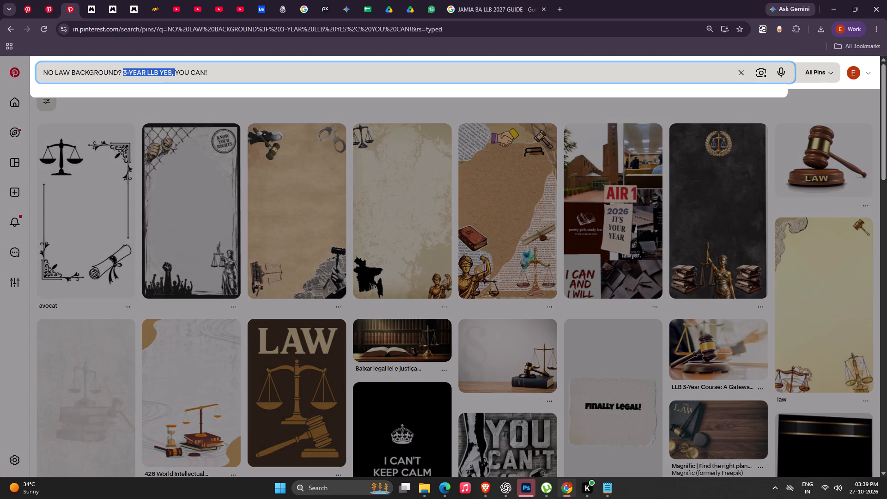
left_click_drag(174, 76, 158, 79)
key("BackSpace")
key("Return")
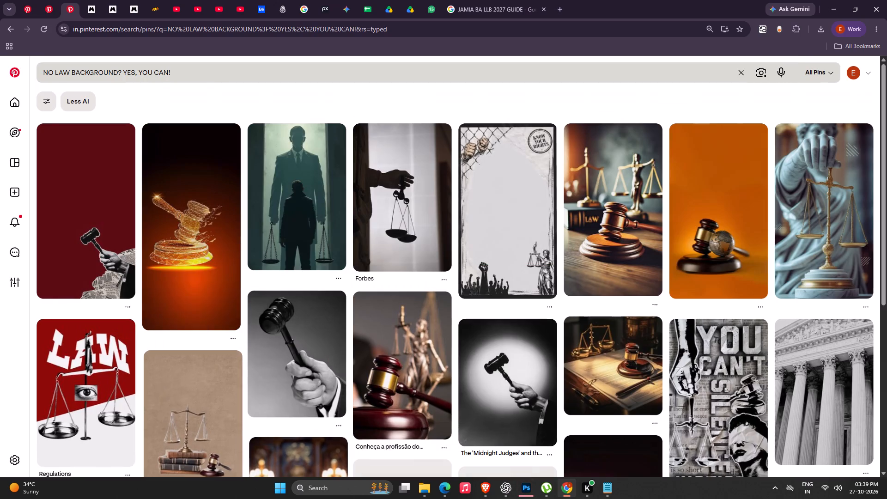
scroll(302, 335, "down", 13)
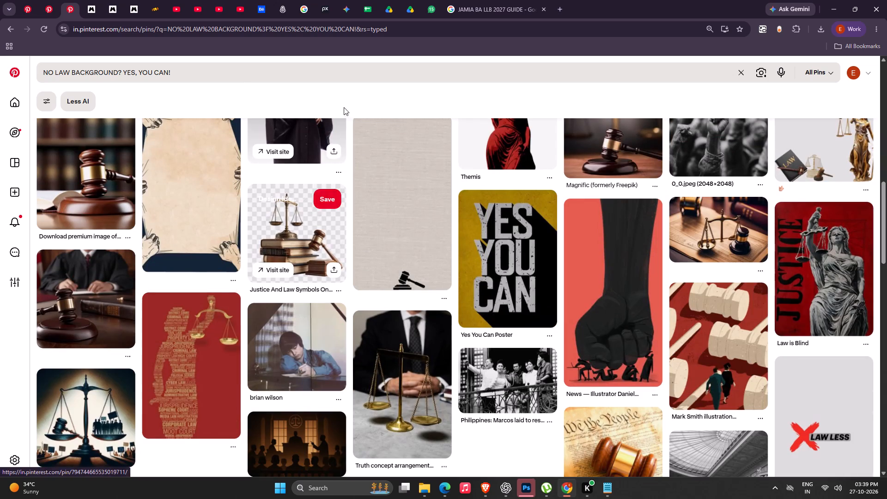
Search Pinterest for "NO LAW BACKGROUND? YES, YOU CAN! yt ides" and browse the pins for thumbnail references.
left_click(187, 70)
key("space")
type("yt ides")
key("Return")
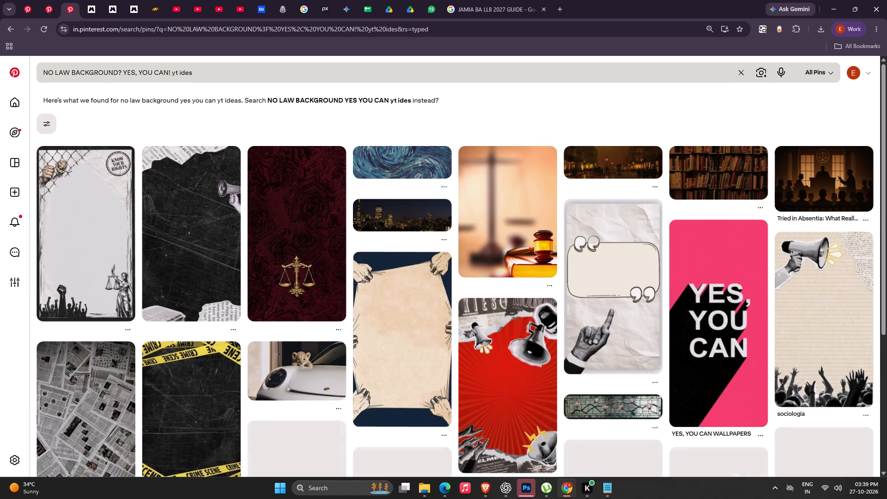
scroll(232, 41, "down", 7)
scroll(377, 259, "down", 4)
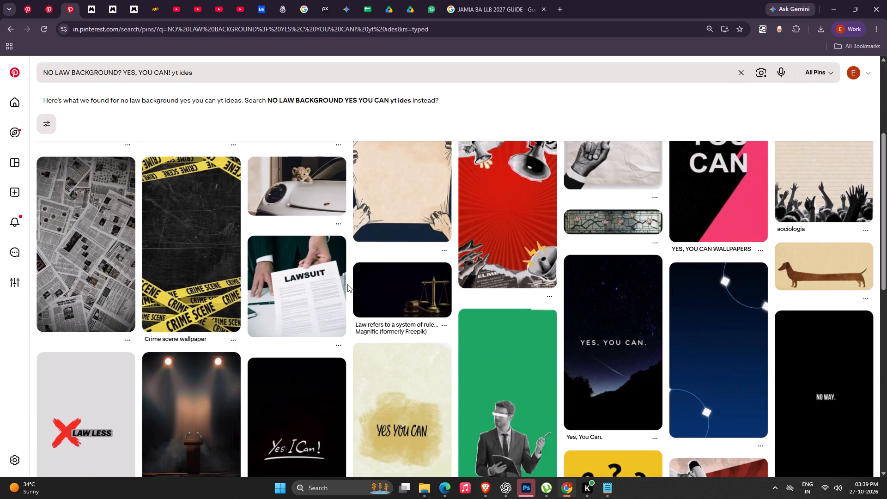
scroll(348, 284, "down", 7)
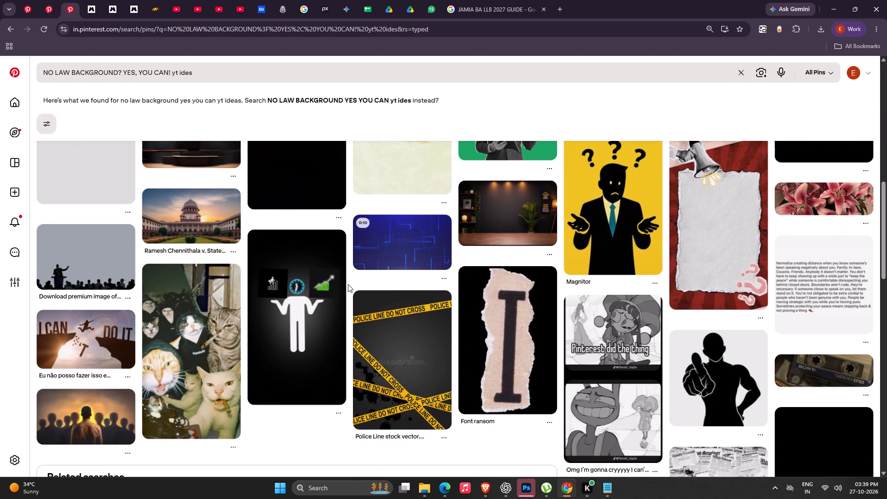
scroll(348, 284, "down", 17)
scroll(369, 292, "down", 9)
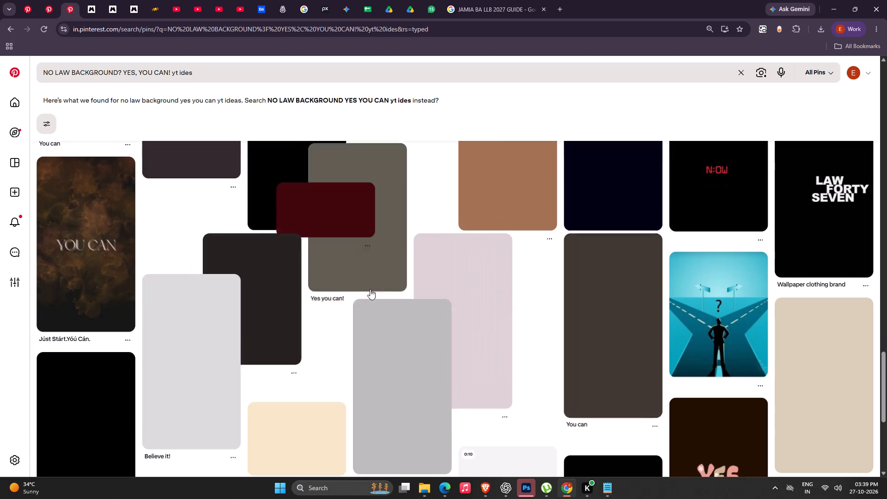
scroll(370, 289, "down", 5)
scroll(593, 427, "down", 6)
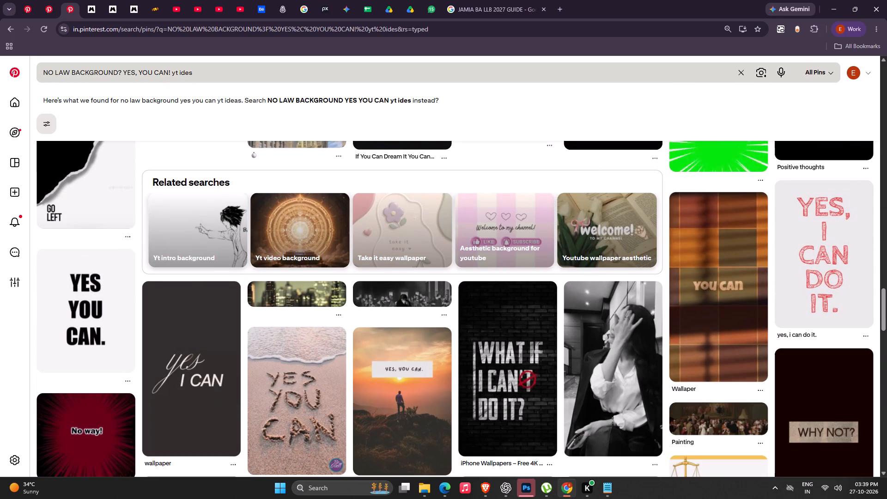
Search Pinterest for "NO LAW BACKGROUND? yt ides", browse the pins, and switch to the suggested spelling without the question mark.
left_click_drag(123, 70, 171, 75)
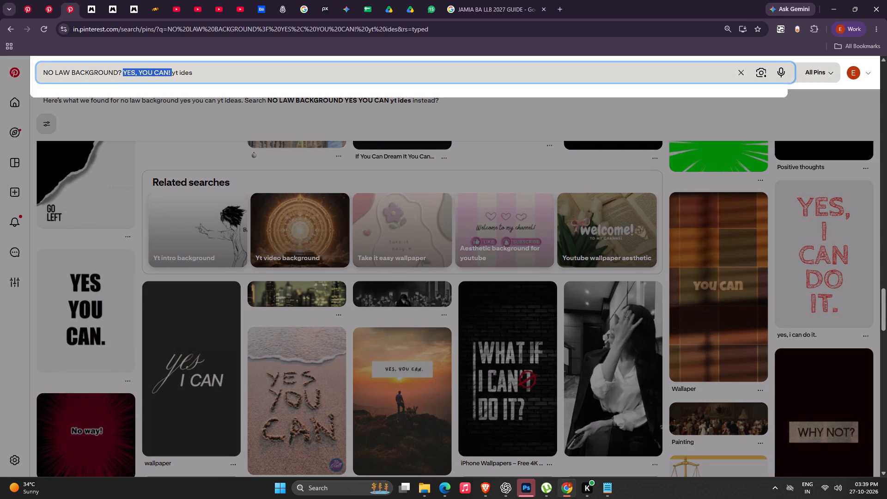
key("BackSpace")
key("Return")
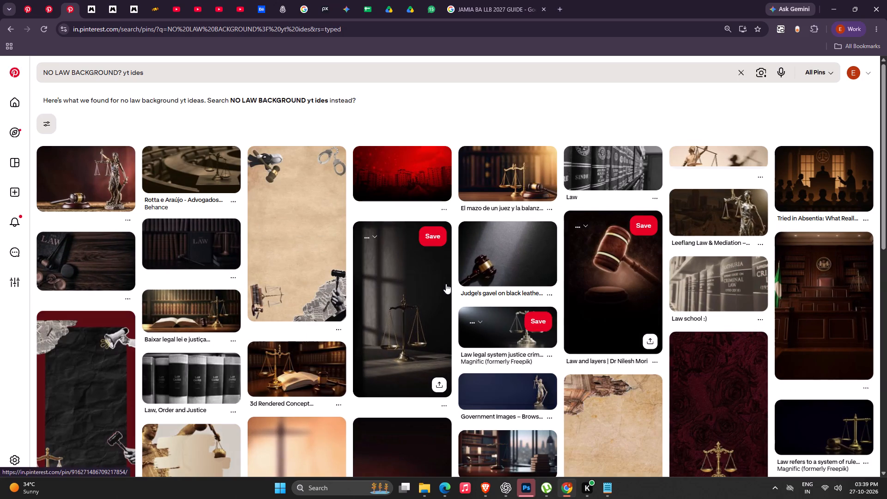
scroll(453, 289, "down", 12)
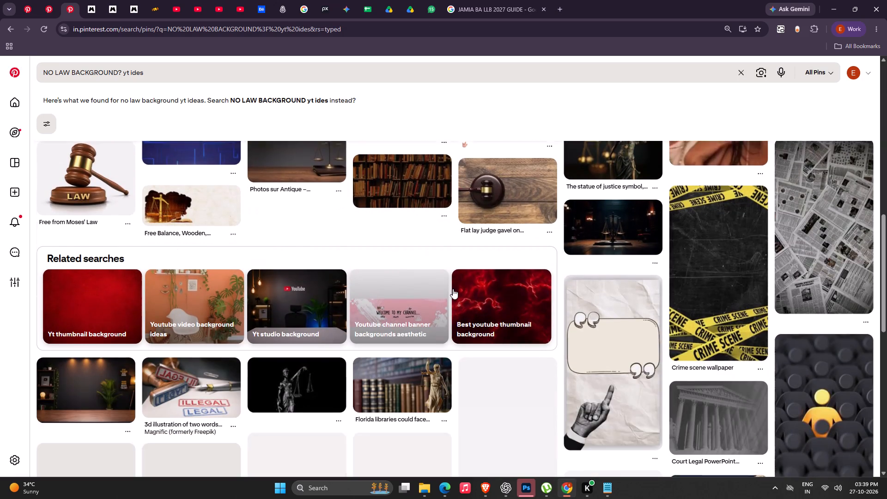
scroll(462, 299, "down", 5)
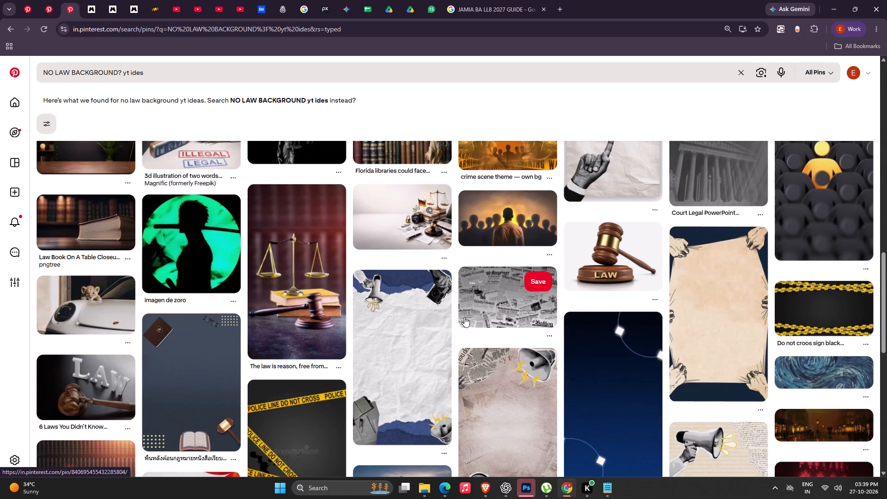
scroll(462, 325, "up", 8)
scroll(298, 249, "up", 8)
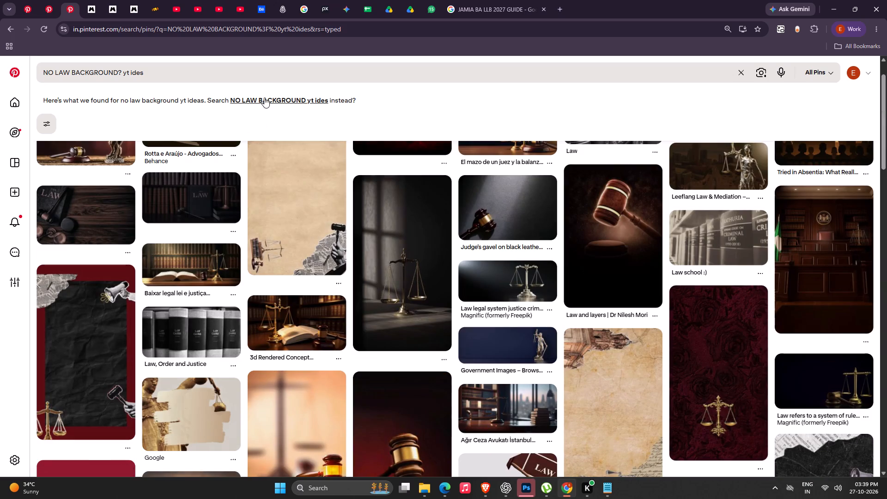
left_click(264, 97)
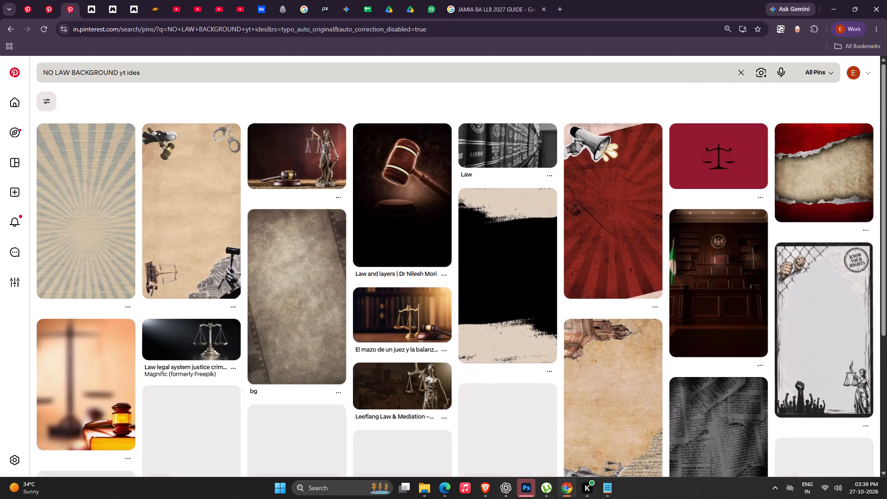
Search Pinterest for "NO LAW BACKGROUND thumbnail ides" and browse the pins.
left_click(125, 72)
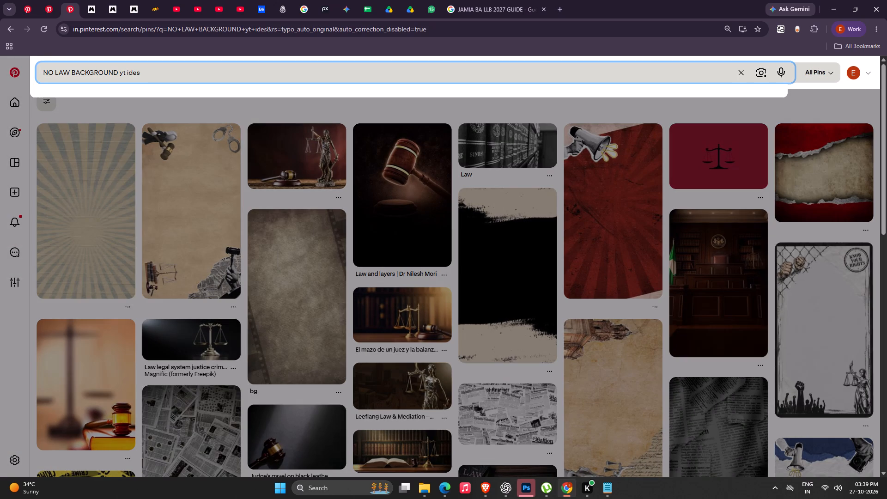
key("Insert")
key("Insert")
key("Insert")
key("BackSpace")
key("BackSpace")
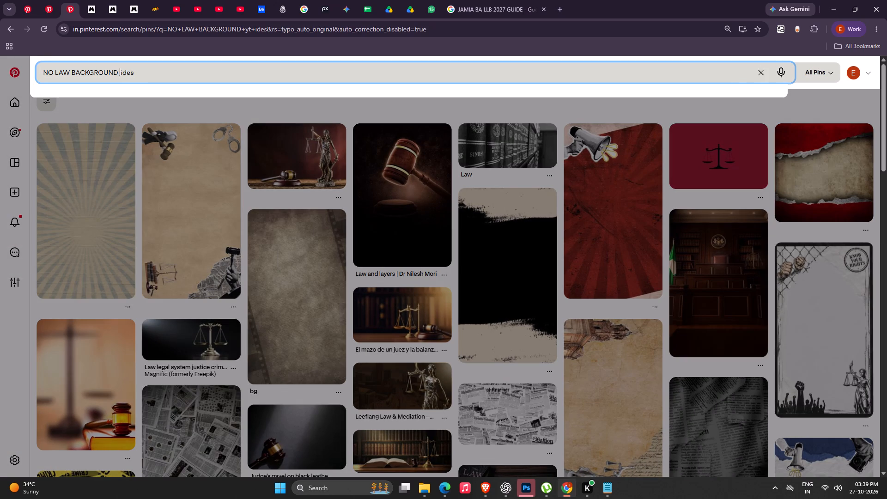
key("space")
type("thumbnail")
key("space")
key("Return")
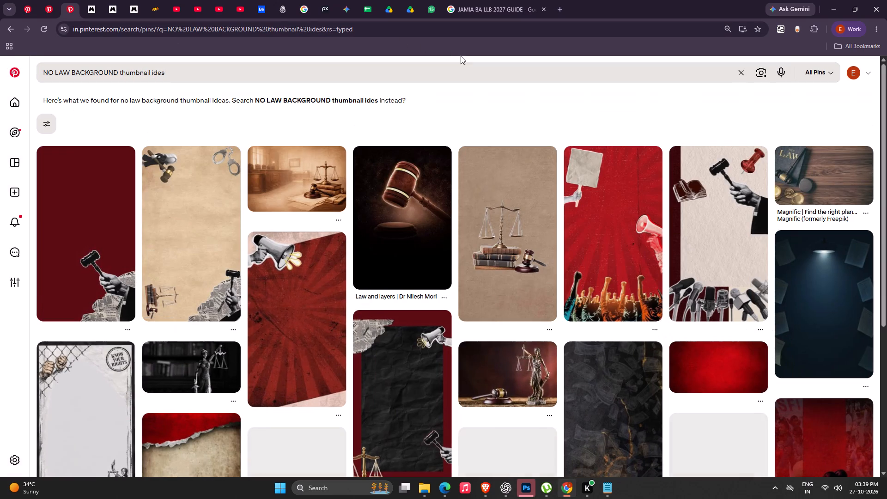
scroll(473, 255, "down", 14)
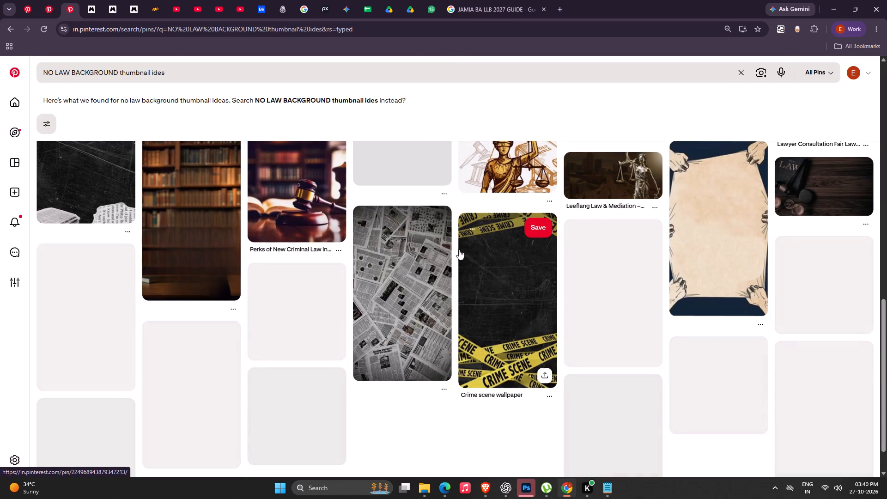
scroll(454, 250, "down", 7)
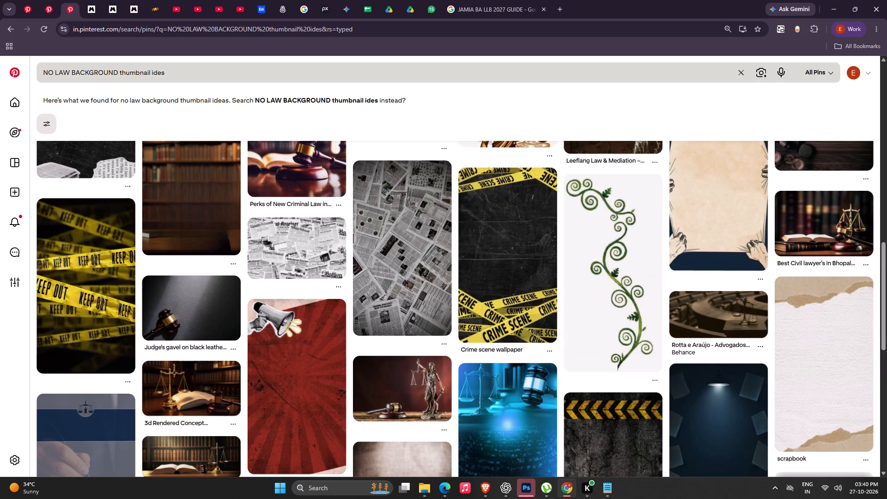
Reduce the Pinterest search to "thumbnail ides" and browse the thumbnail designs.
left_click_drag(117, 71, 0, 47)
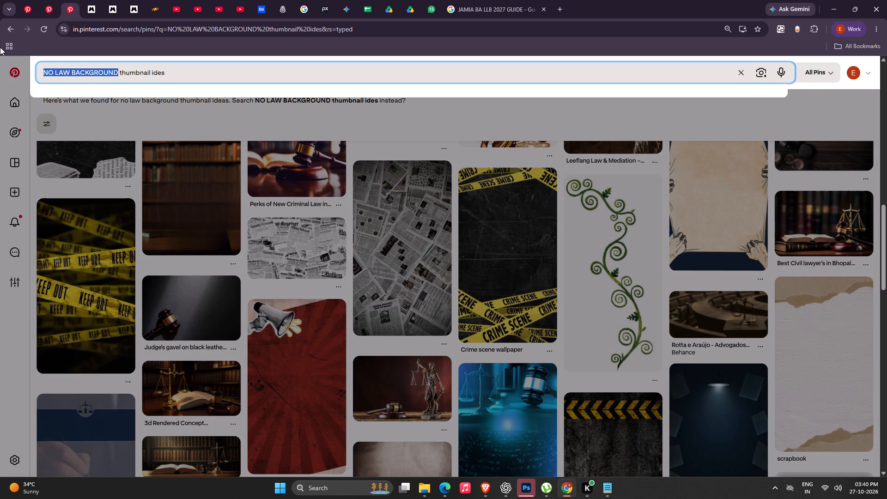
key("BackSpace")
key("Return")
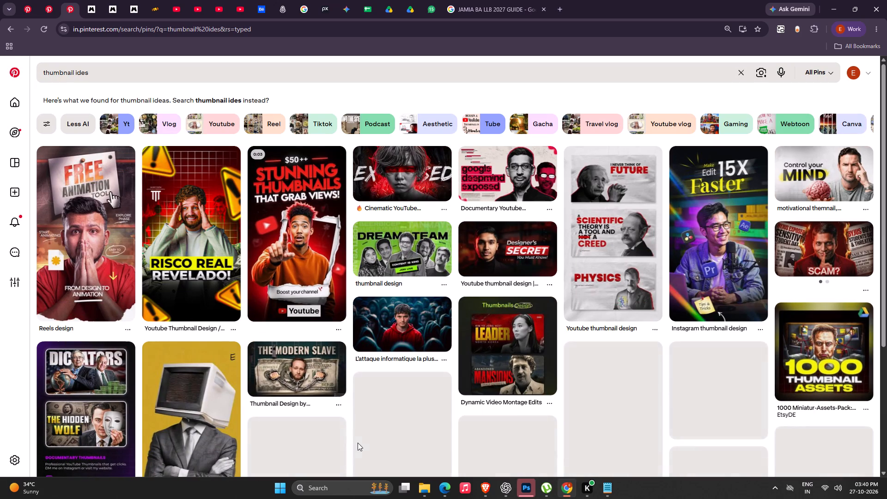
scroll(368, 390, "down", 4)
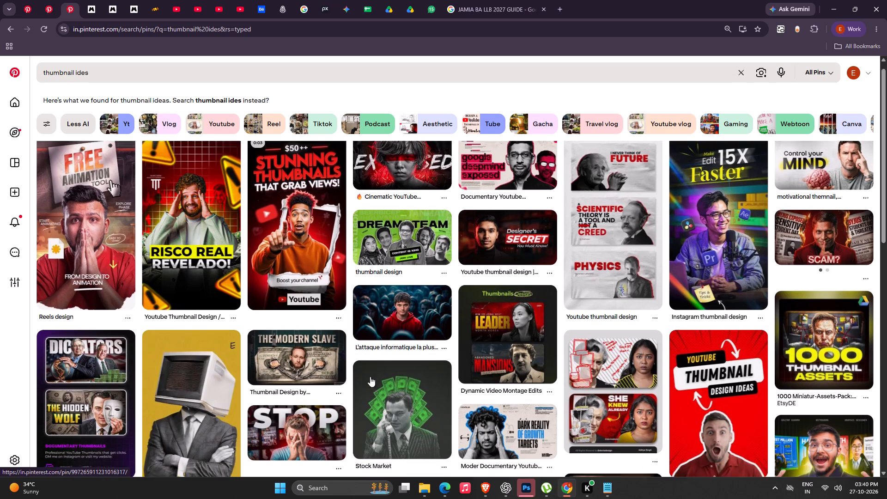
scroll(370, 377, "down", 3)
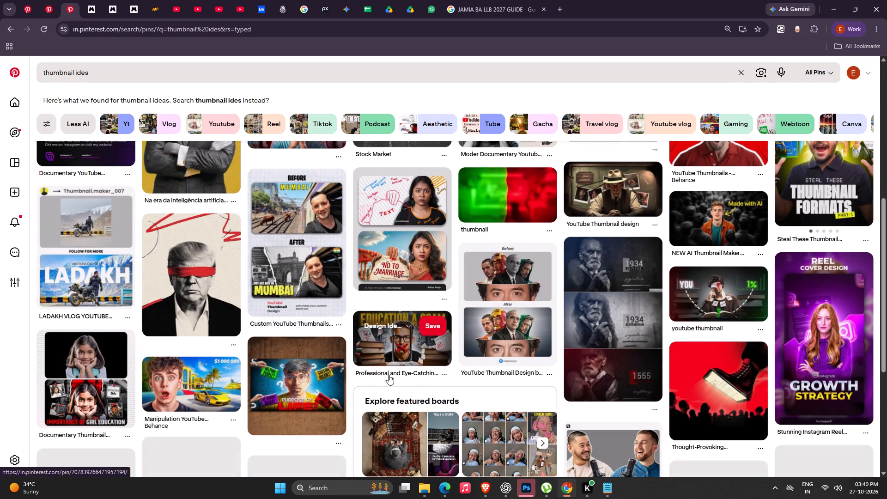
Switch to Photoshop and convert the Remove tool edits layer and the ChatGPT image layer into one smart object.
left_click(522, 491)
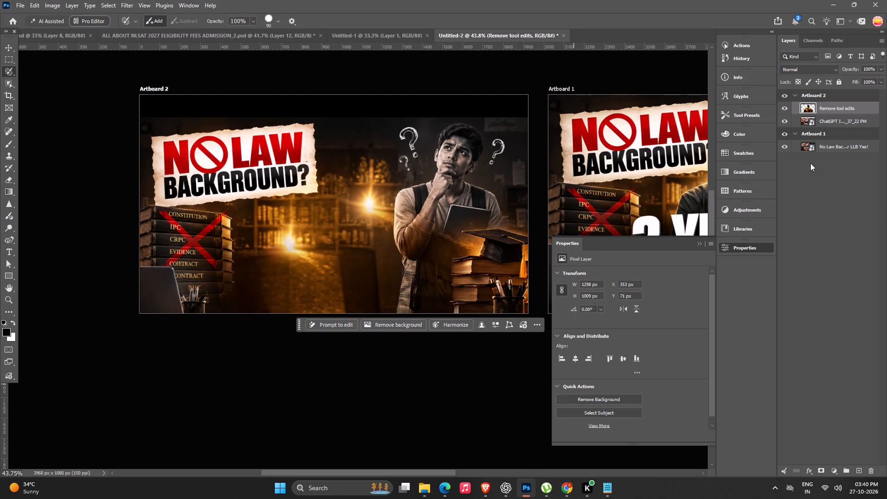
left_click(841, 120, "shift")
right_click(841, 120, "shift")
left_click(829, 336)
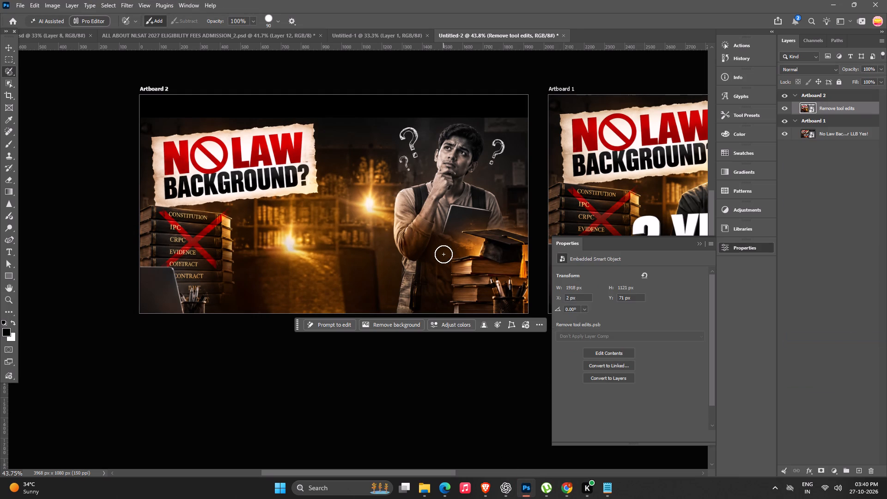
Examine the cleaned-up image in Artboard 2 alongside the original thumbnail in Artboard 1.
scroll(449, 193, "down", 6, "alt")
key("space")
key("space")
key("space")
key("space")
key("space")
key("space")
left_click_drag(451, 181, 418, 175)
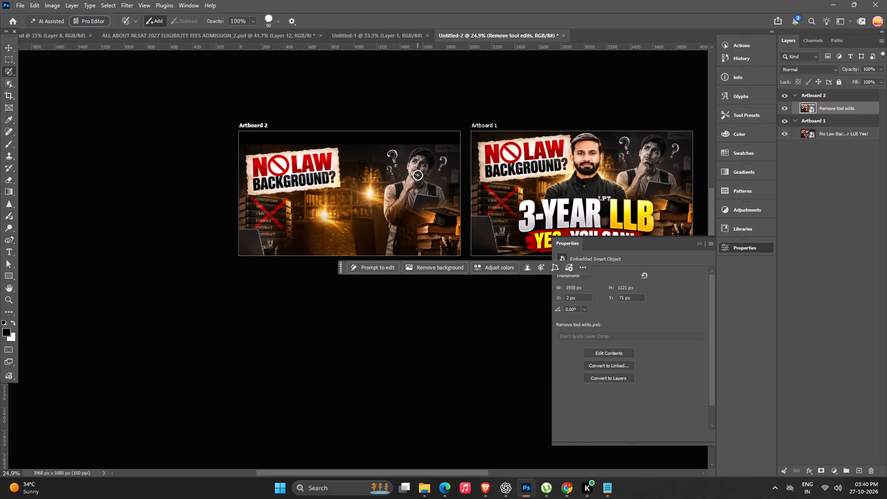
key("space")
key("space")
key("space")
key("space")
left_click_drag(429, 171, 373, 167)
scroll(342, 167, "up", 2, "alt")
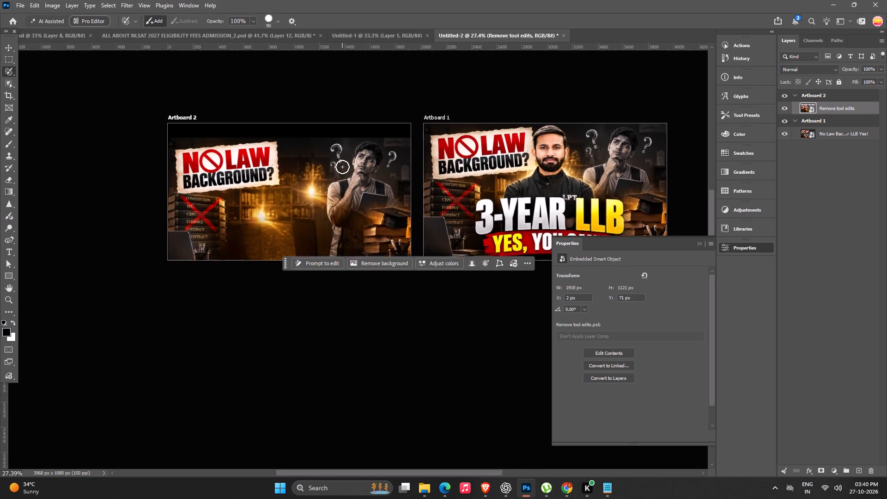
scroll(342, 167, "up", 3, "alt")
key("space")
key("space")
key("space")
left_click_drag(351, 200, 358, 199)
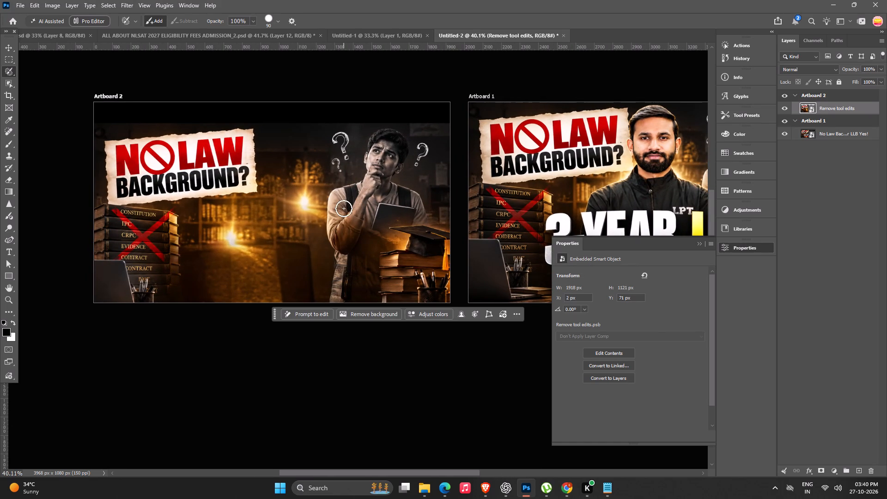
Rasterize the Remove tool edits layer in Artboard 2 and convert it back to a smart object.
type("vc")
left_click(344, 208)
right_click(828, 106)
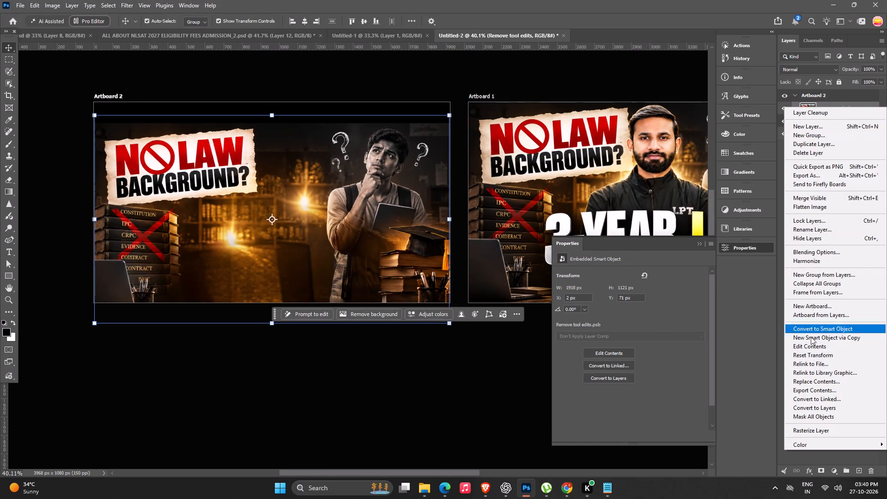
left_click(817, 428)
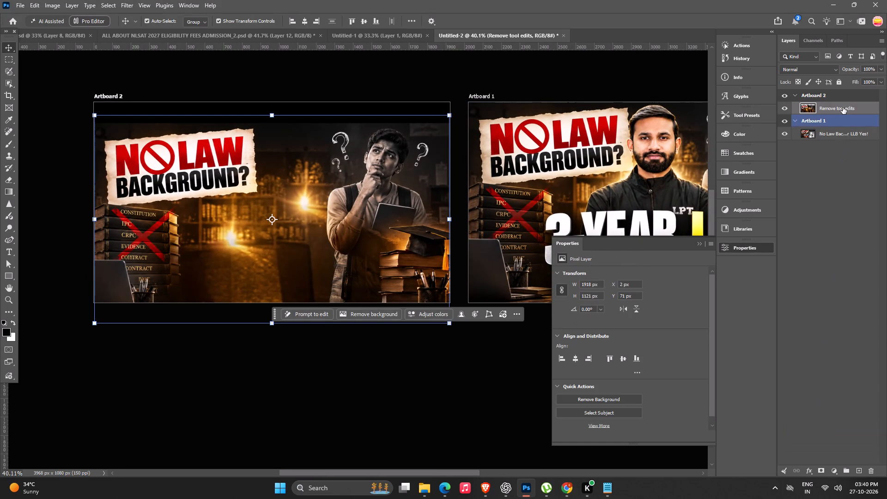
right_click(843, 108)
left_click(810, 330)
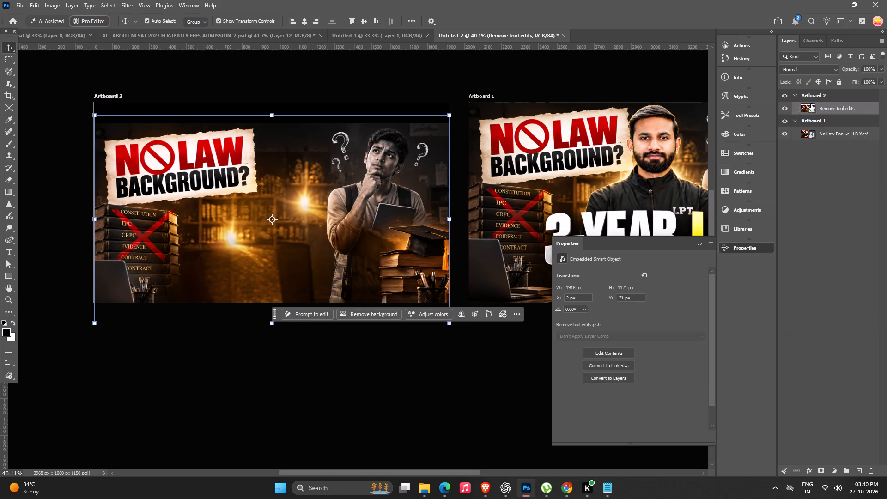
Open the Remove tool edits smart object's contents and crop the transparent strip off its upper edge, to a height of about 1073 px.
double_click(802, 105)
scroll(387, 175, "down", 7, "alt")
left_click_drag(412, 230, 406, 210)
key("ctrl+z")
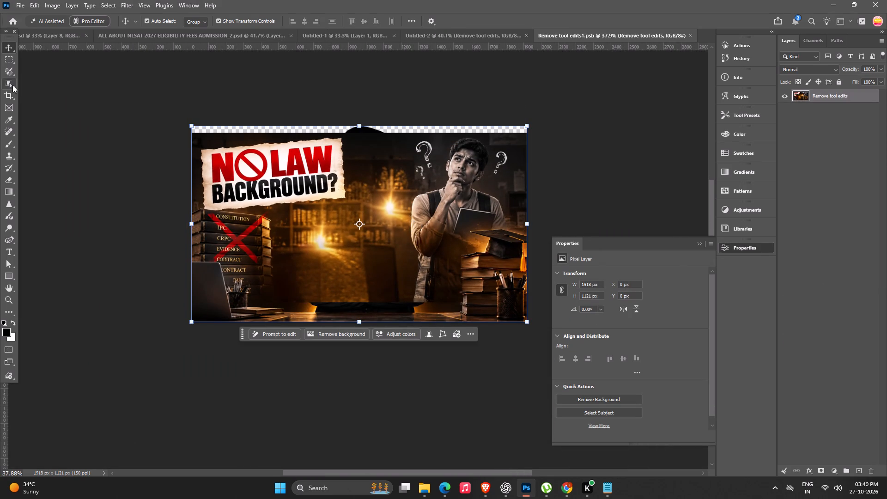
left_click(12, 88)
left_click(10, 95)
left_click(360, 128)
left_click(362, 128)
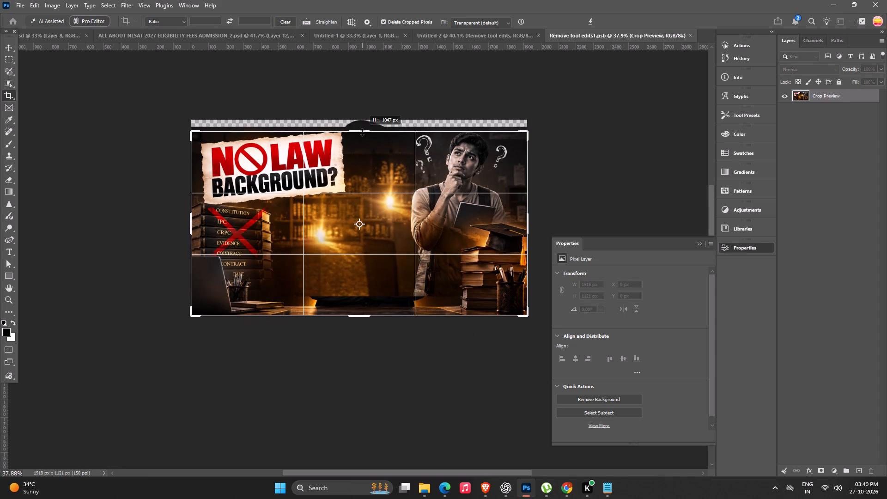
key("Return")
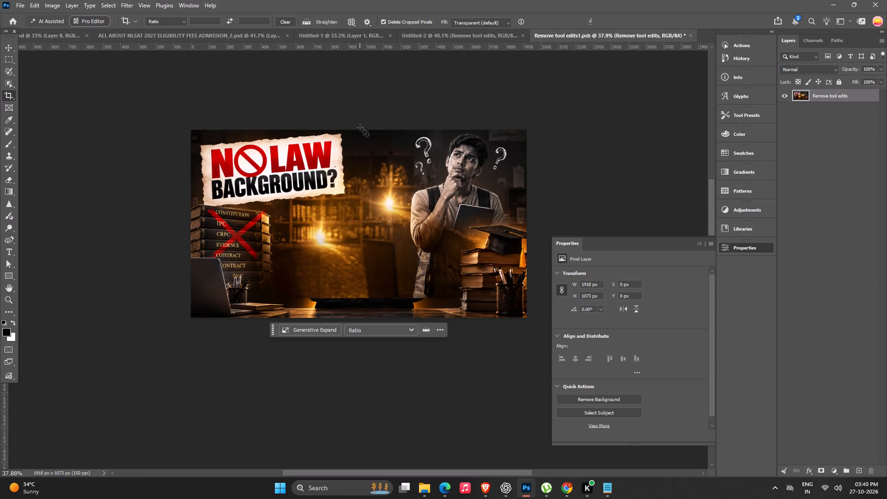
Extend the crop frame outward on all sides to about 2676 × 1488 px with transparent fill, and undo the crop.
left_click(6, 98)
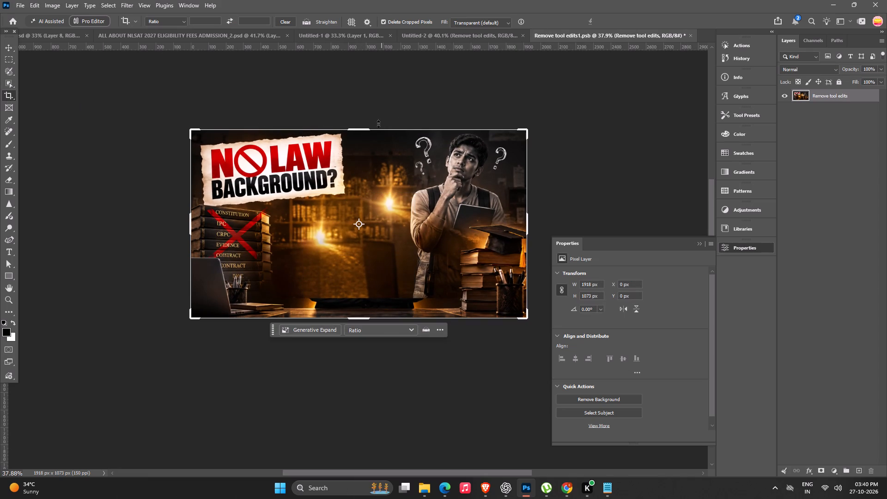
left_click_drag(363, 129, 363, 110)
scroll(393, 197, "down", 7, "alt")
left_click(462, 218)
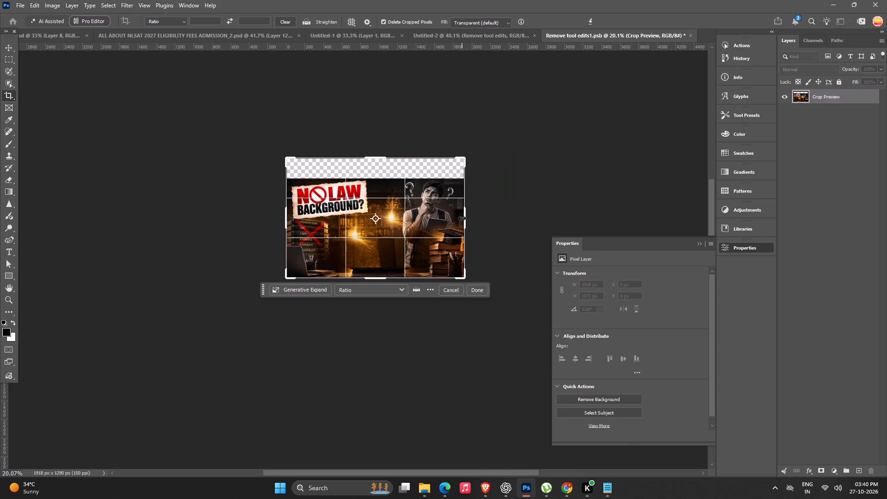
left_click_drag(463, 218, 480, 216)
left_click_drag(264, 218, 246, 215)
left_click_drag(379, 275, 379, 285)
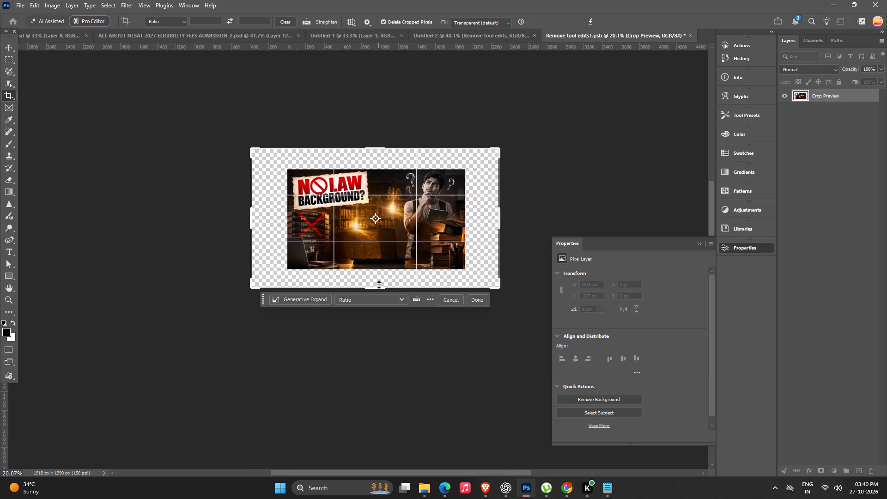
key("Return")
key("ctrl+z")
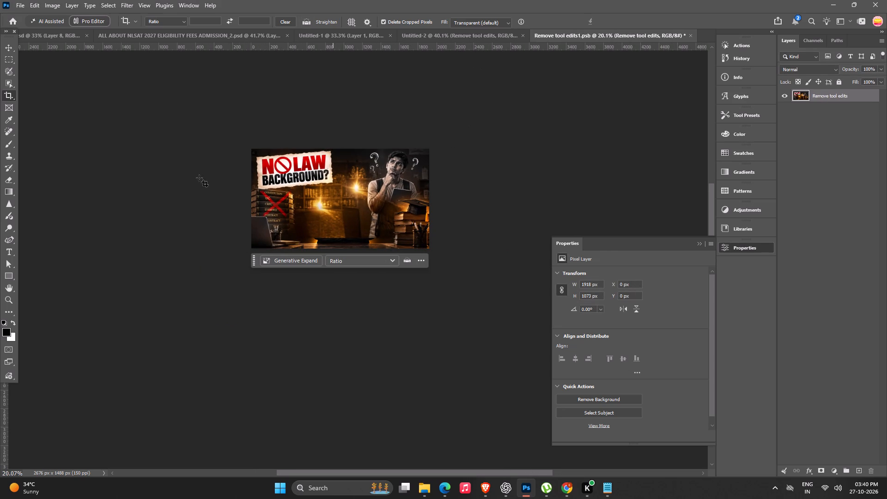
Expand the canvas on all sides to about 2378 × 1365 px, using the Generative Expand fill for the new area.
left_click(7, 94)
scroll(252, 167, "up", 4, "alt")
left_click_drag(380, 139, 381, 139)
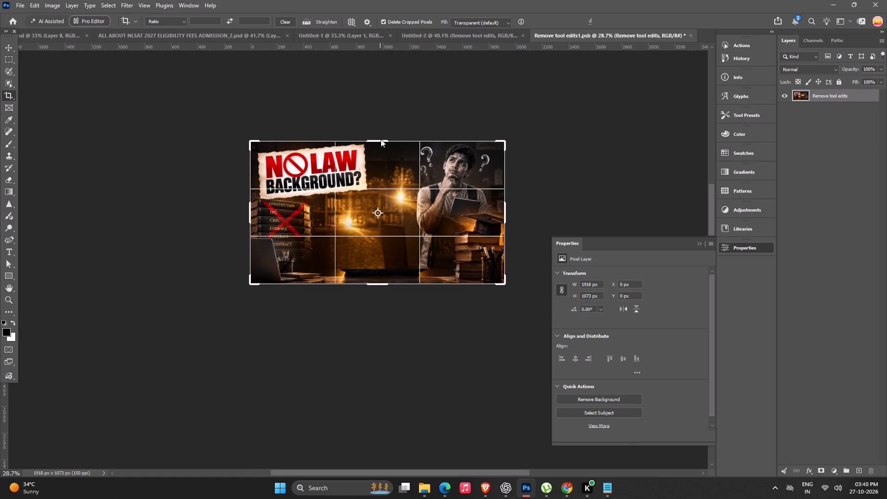
left_click_drag(381, 139, 383, 129)
left_click_drag(507, 224, 526, 224)
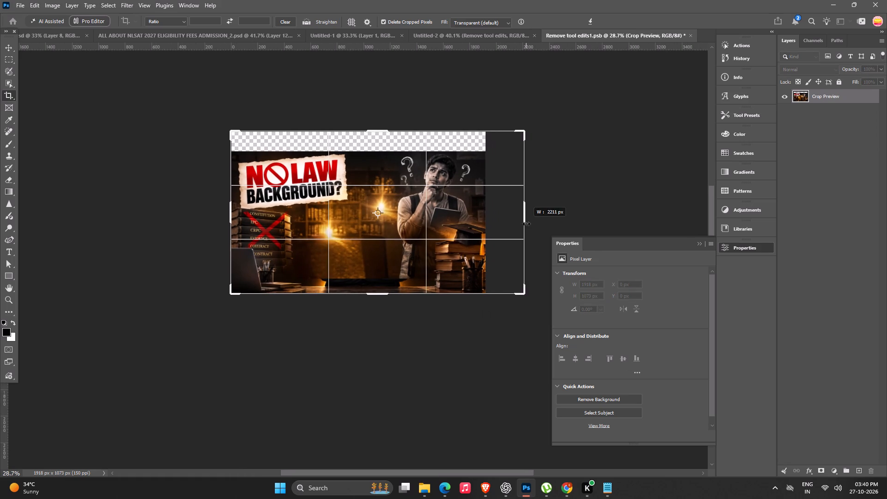
left_click_drag(526, 224, 521, 223)
left_click_drag(233, 206, 217, 201)
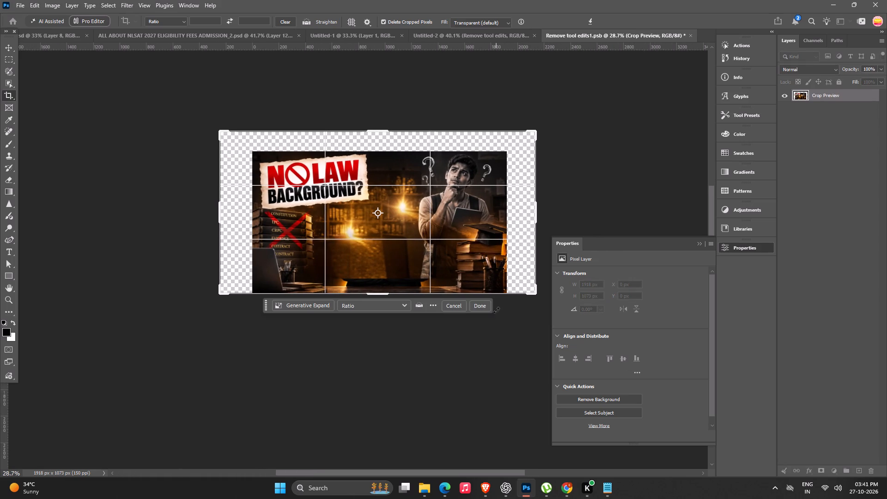
left_click_drag(371, 294, 374, 304)
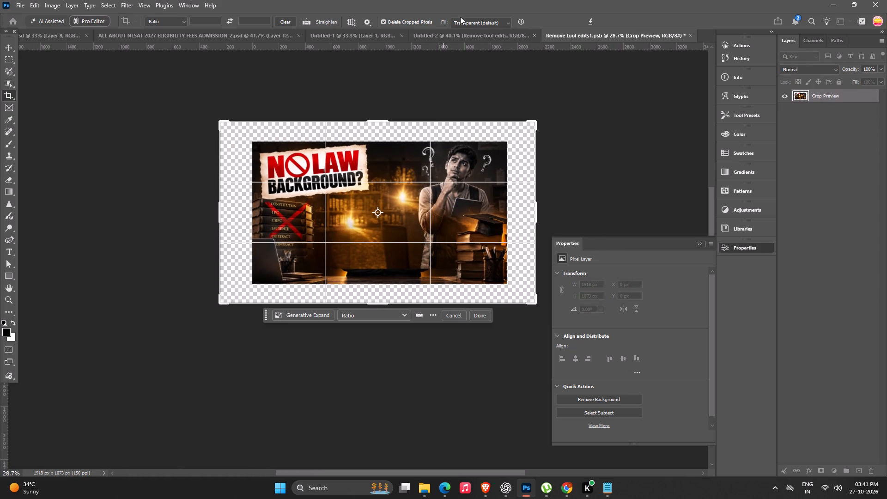
left_click(464, 21)
left_click(466, 39)
key("Return")
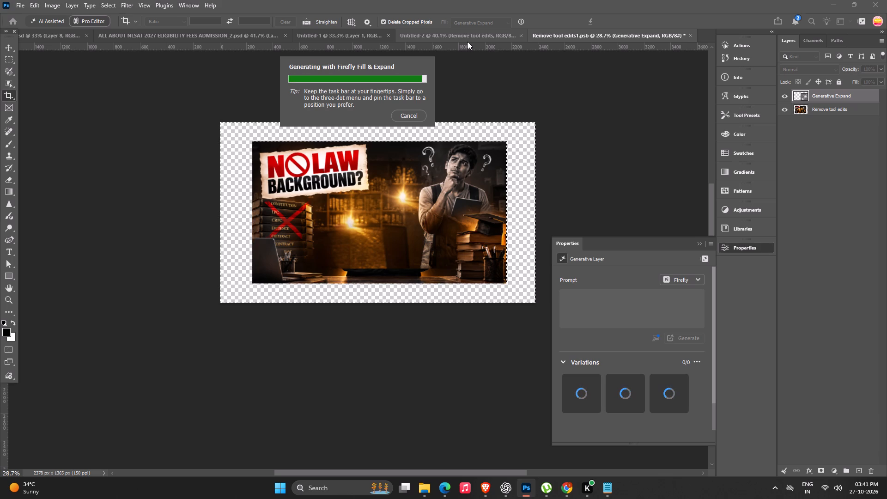
left_click(566, 489)
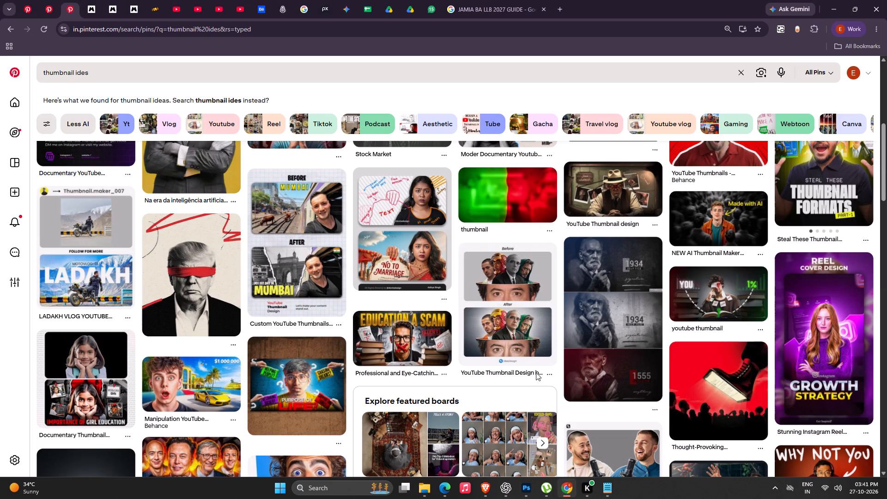
scroll(526, 327, "down", 8)
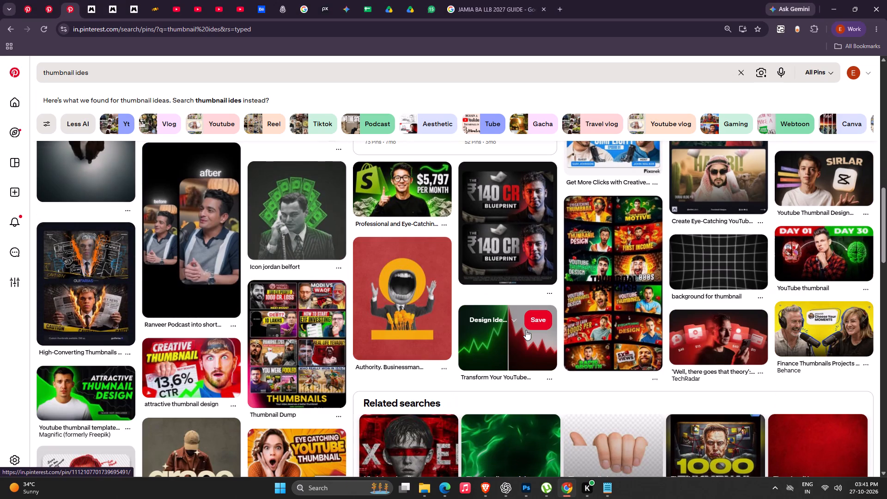
scroll(526, 330, "down", 5)
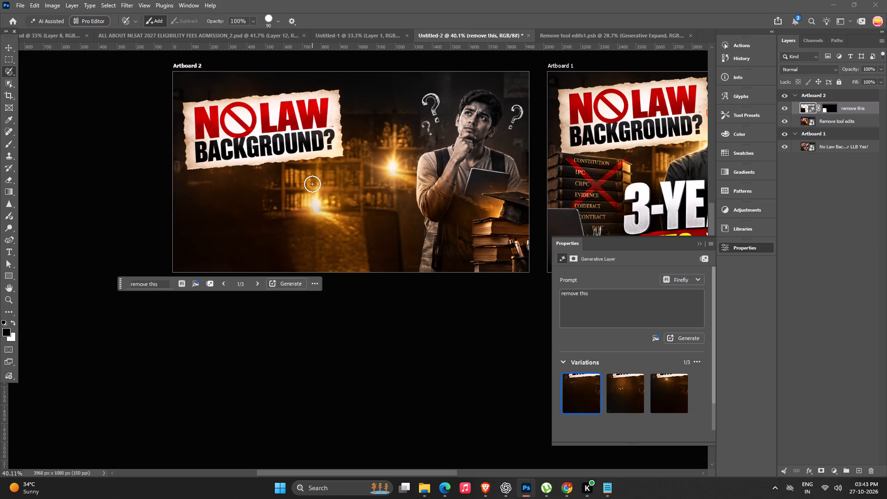
left_click(615, 388)
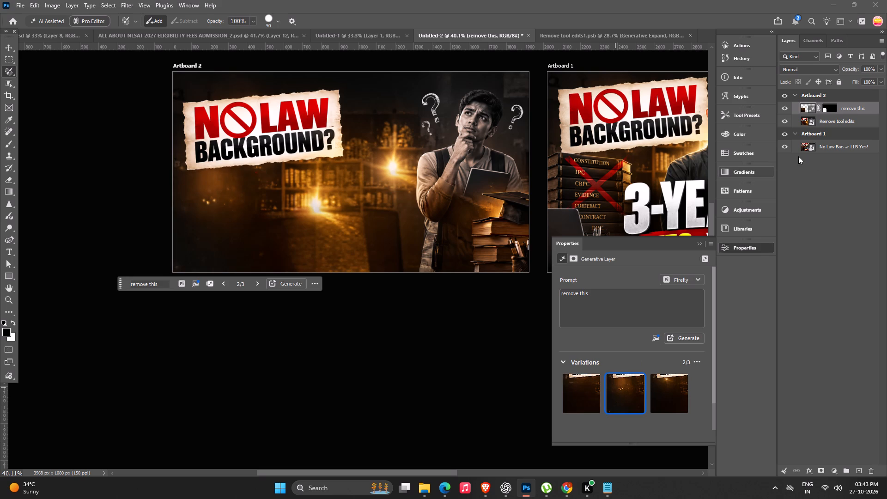
Convert the "remove this" and "Remove tool edits" layers into one smart object.
left_click(846, 119, "shift")
right_click(846, 119, "shift")
left_click(829, 334)
Close the empty Untitled-1 document.
scroll(404, 252, "down", 5, "alt")
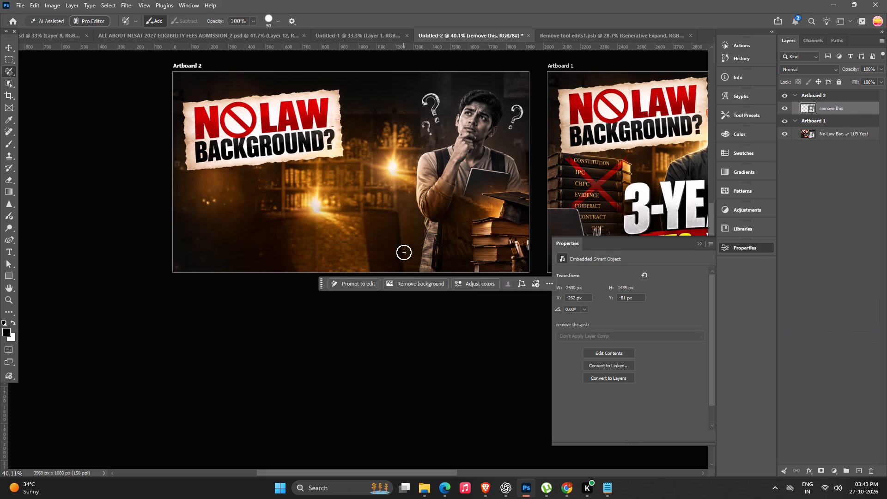
scroll(404, 252, "down", 3, "alt")
key("space")
left_click_drag(306, 284, 261, 286)
left_click(341, 34)
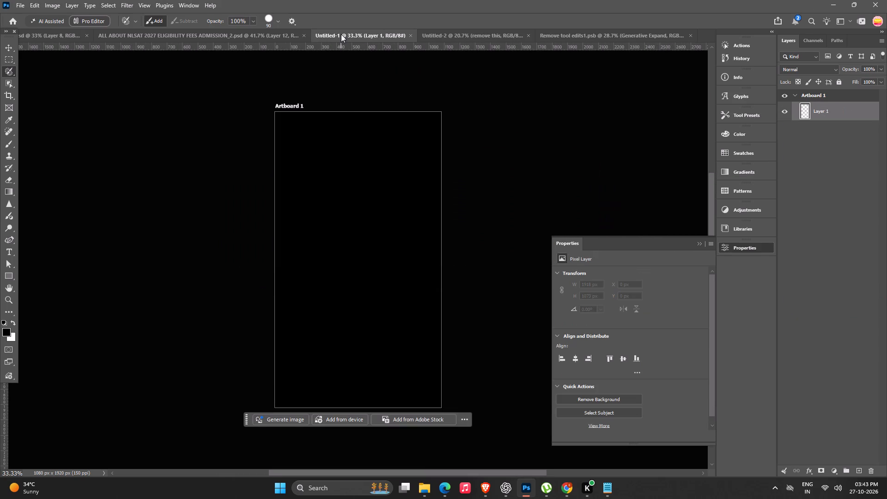
key("ctrl+w")
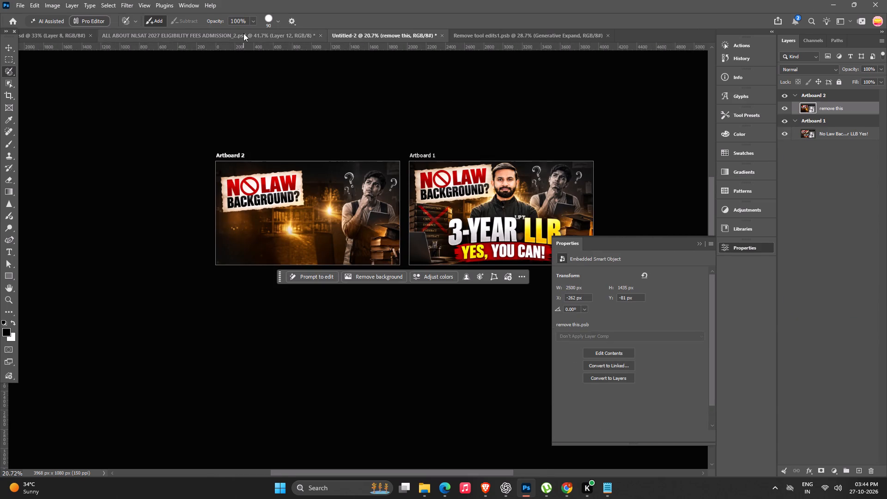
In the ALL ABOUT NLSAT 2027 document, shift the presenter portrait toward the centre, copy it, and paste it into Artboard 2 of Untitled-2.
left_click(243, 33)
key("ctrl+space")
left_click_drag(315, 246, 290, 253)
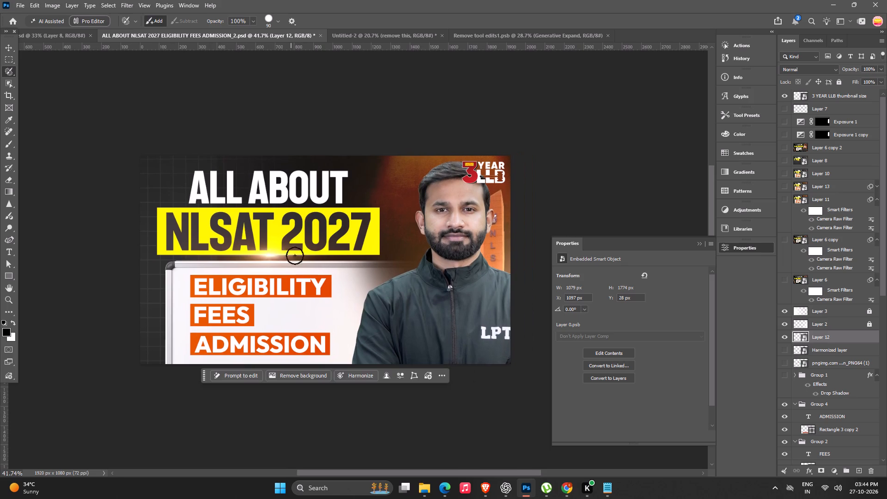
key("v")
left_click_drag(456, 247, 333, 246)
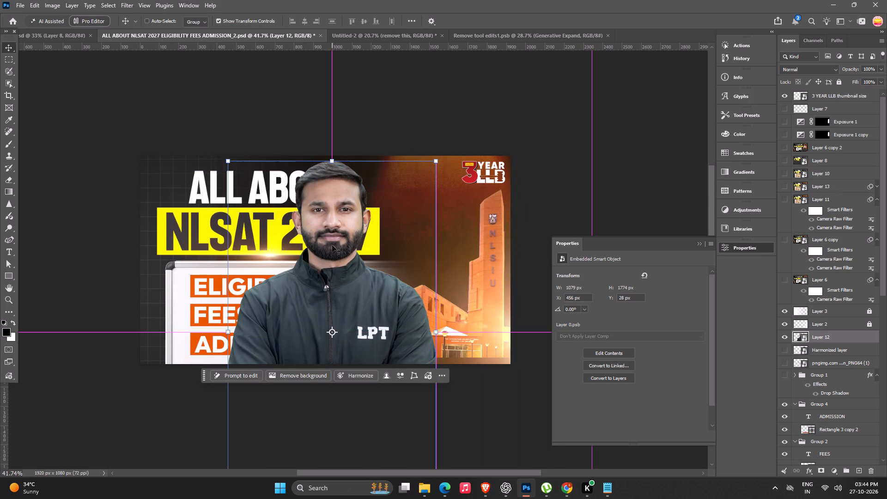
key("ctrl+c")
key("ctrl+c")
left_click(398, 37)
left_click(295, 220)
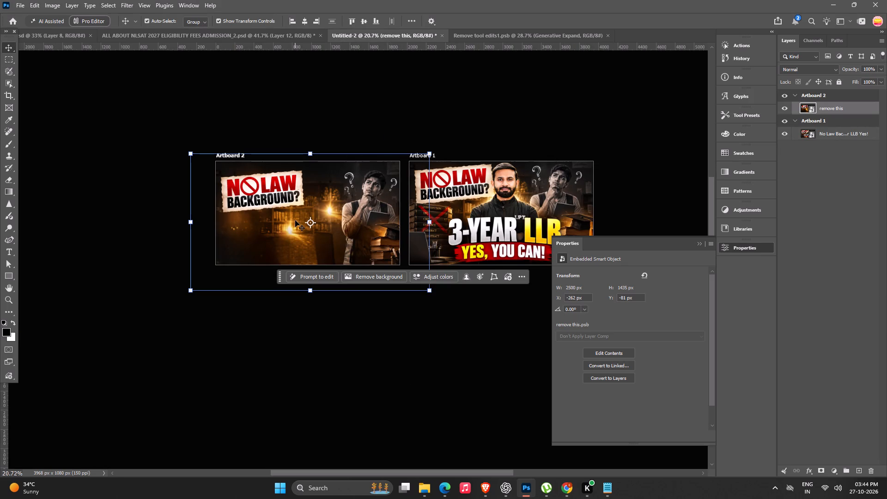
key("ctrl+v")
Scale the pasted presenter portrait down to about 881 × 1450 px and place it beside the headline at about X 823, Y 150 px.
key("space")
left_click_drag(313, 259, 368, 249)
scroll(371, 229, "up", 6, "alt")
left_click_drag(371, 229, 378, 231)
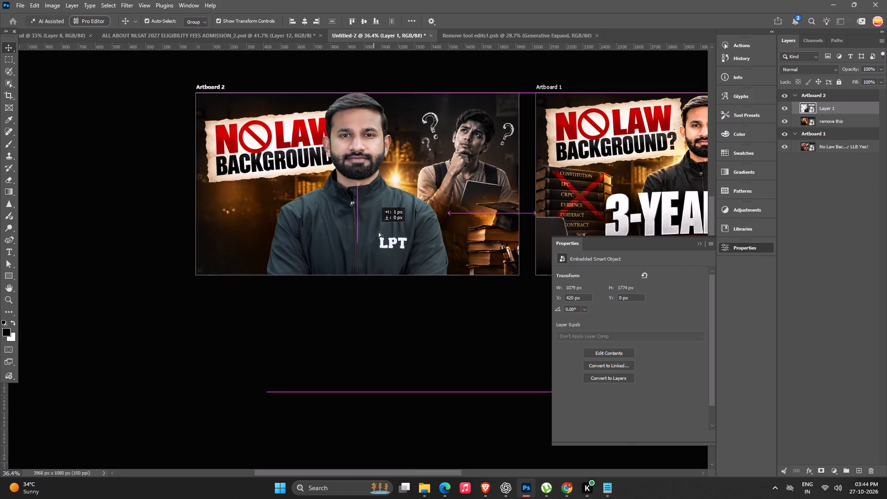
left_click_drag(378, 231, 390, 246)
left_click_drag(466, 110, 451, 112, "alt")
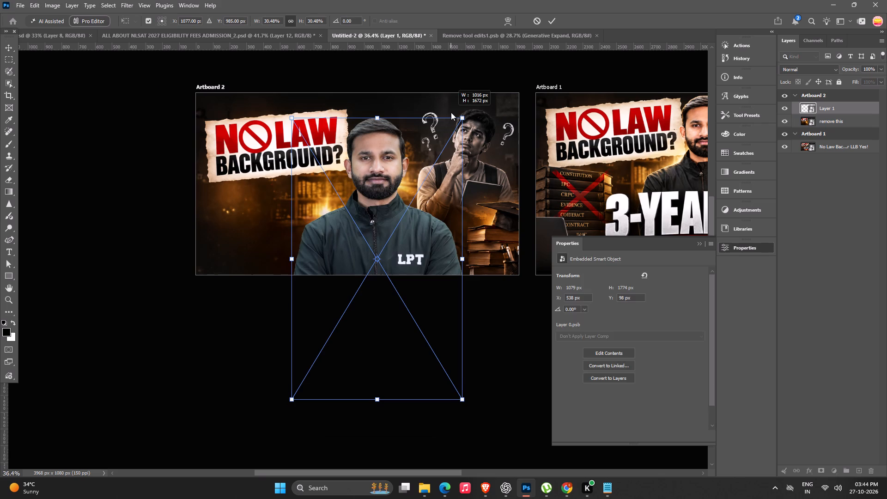
left_click_drag(451, 112, 450, 113, "alt")
left_click_drag(422, 183, 415, 174)
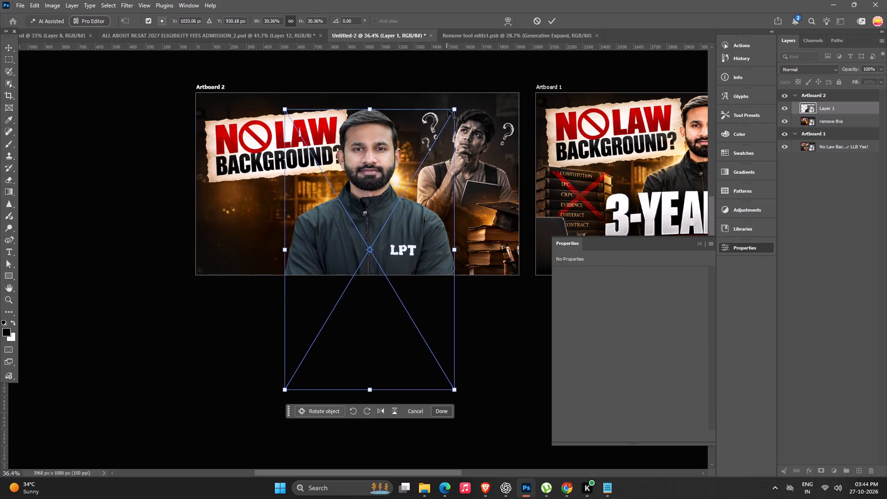
left_click_drag(452, 109, 421, 115, "alt")
left_click_drag(389, 167, 393, 163)
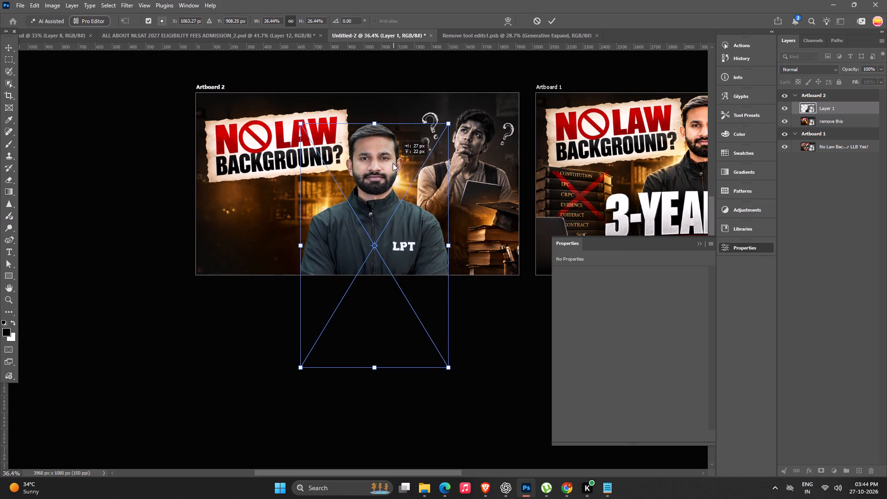
left_click_drag(393, 163, 414, 158)
key("Return")
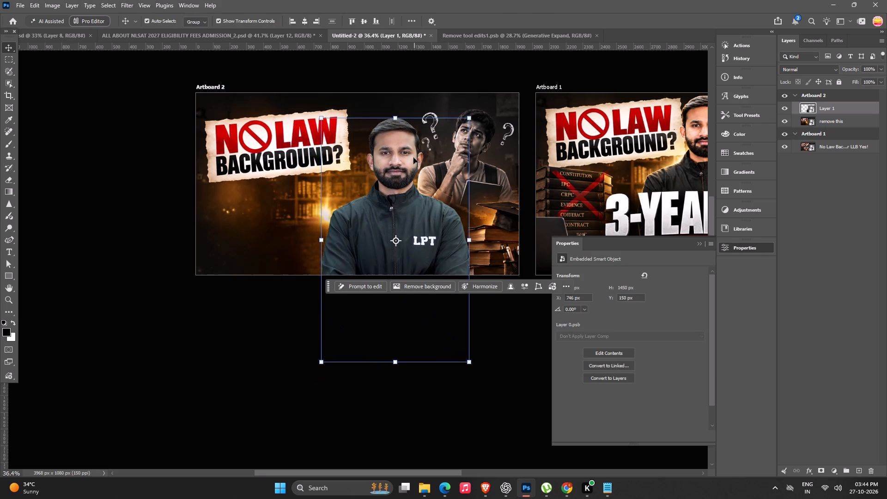
left_click_drag(424, 228, 437, 231)
Select the torn-paper "NO LAW BACKGROUND?" headline in Artboard 2 with the Object Selection tool and copy it to a new layer.
left_click(222, 134)
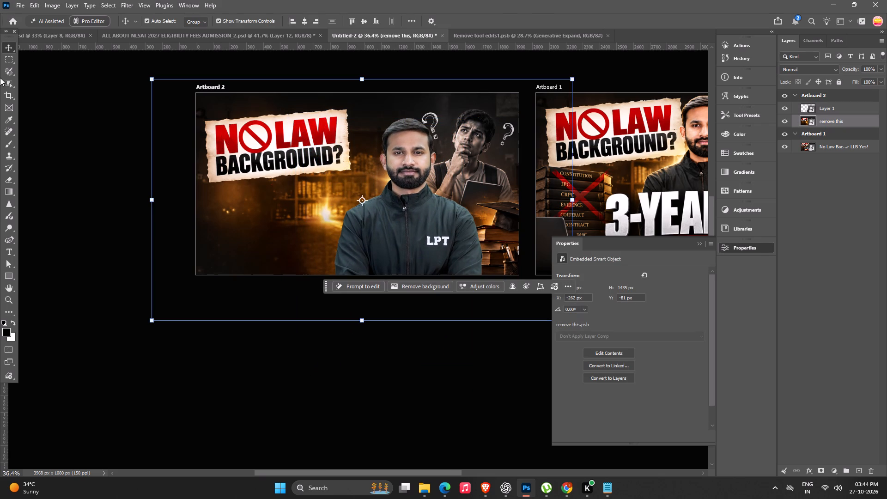
left_click(9, 82)
left_click_drag(201, 104, 202, 98)
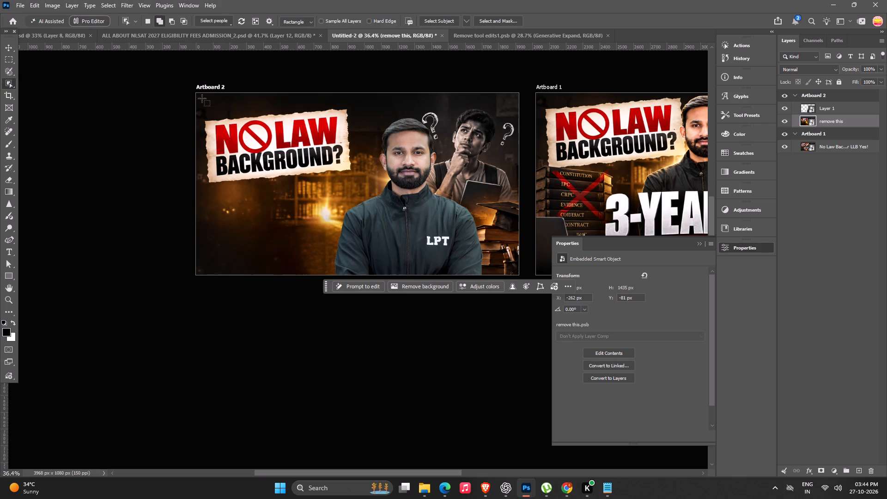
left_click_drag(202, 98, 355, 176)
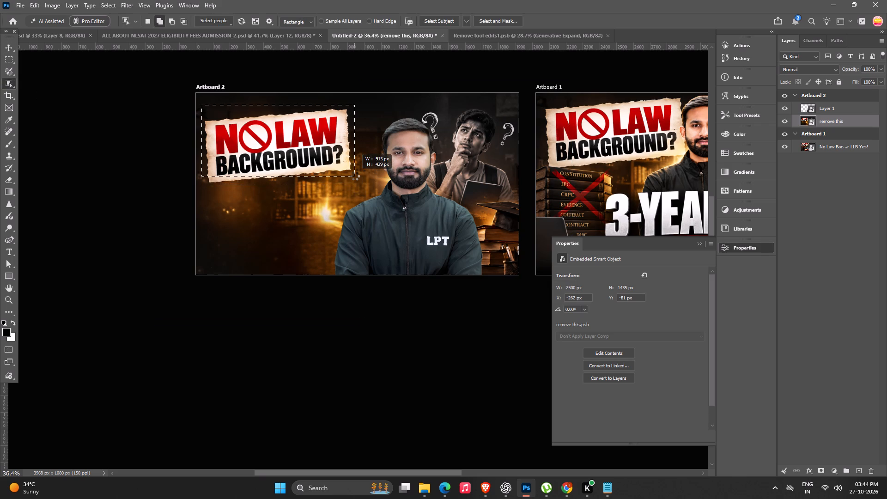
key("ctrl+j")
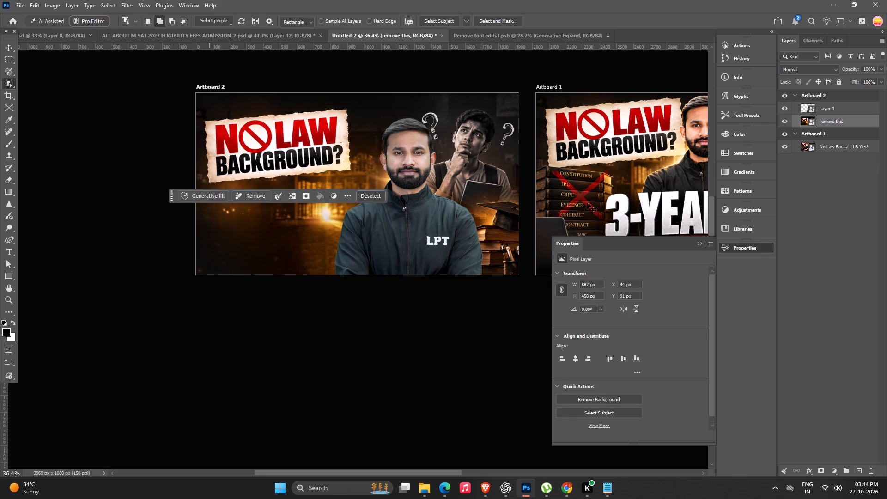
Generative-fill the headline area on the "remove this" layer with the prompt "remmove this", hide the headline copy, and choose the third variation.
left_click(804, 122, "ctrl")
left_click(835, 136)
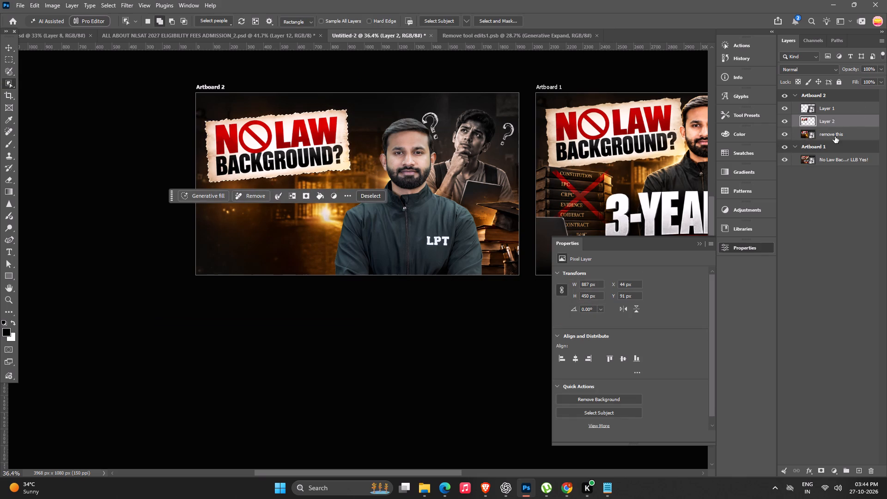
left_click(213, 197)
type("remmove this")
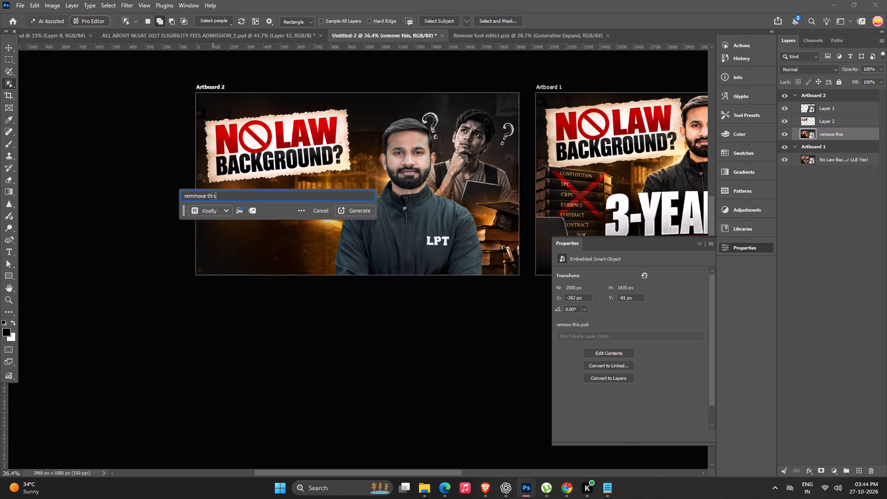
key("Return")
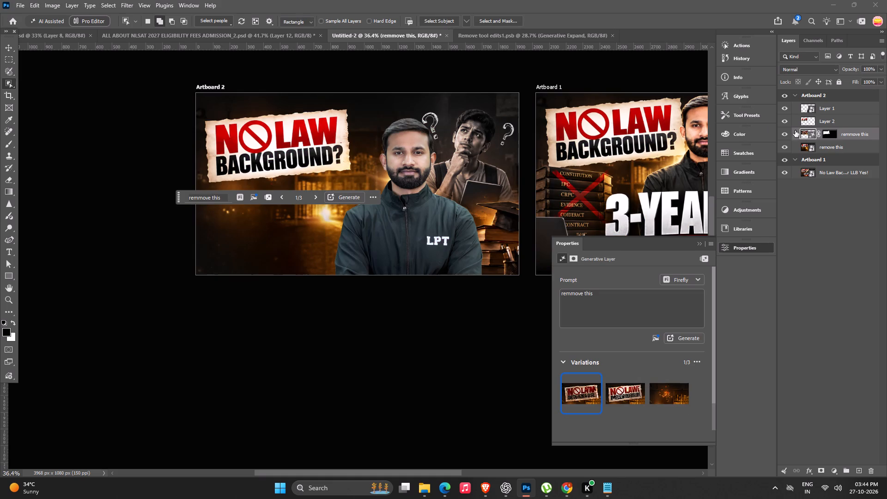
left_click(788, 119)
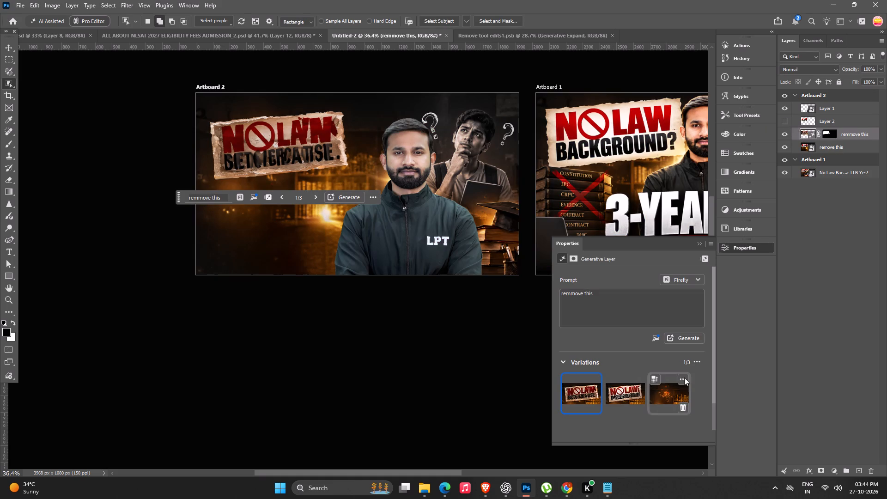
left_click(668, 398)
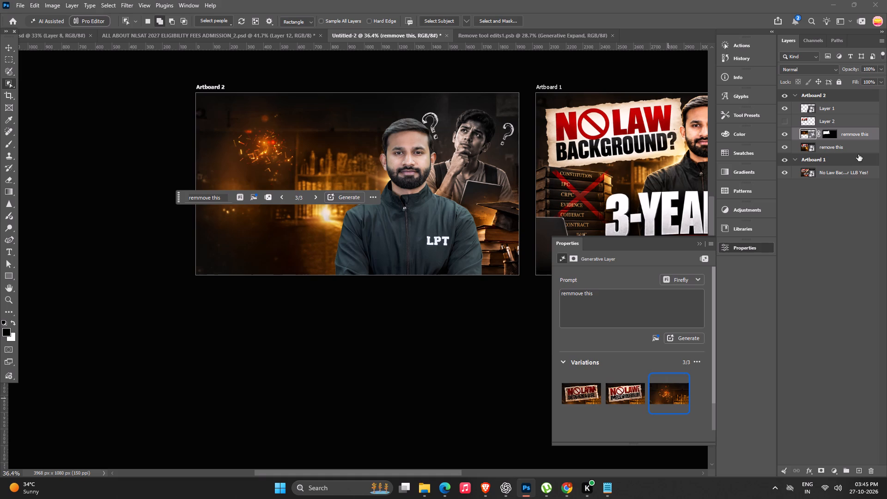
Convert the "remmove this" and "remove this" layers into one smart object.
left_click(848, 148, "shift")
right_click(847, 148, "shift")
left_click(824, 364)
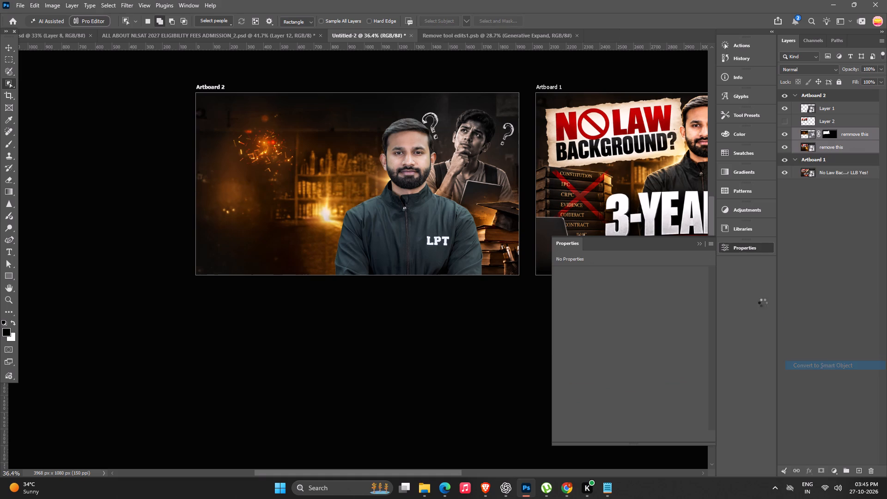
Show the copied headline layer, Layer 2, in Artboard 2 again.
scroll(280, 198, "down", 5, "alt")
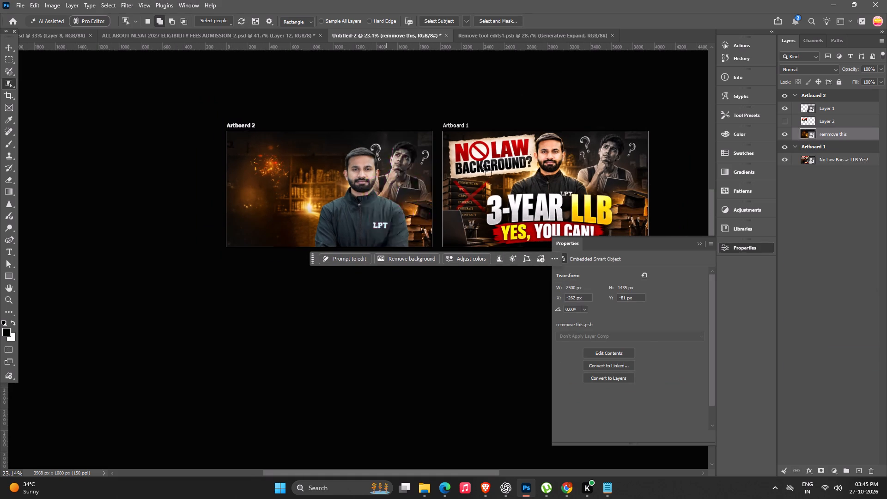
left_click(791, 120)
left_click(786, 120)
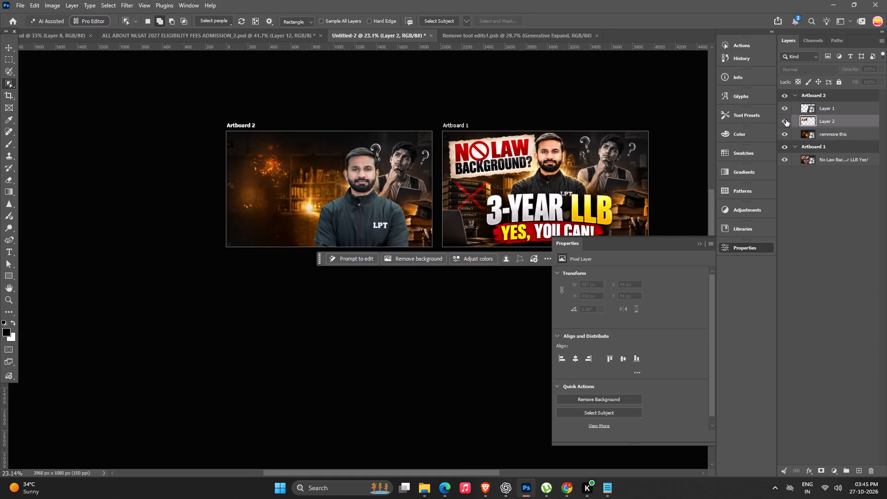
Move the presenter portrait toward the headline in Artboard 2, to about X 574 px, Y 177 px.
scroll(435, 183, "up", 5, "alt")
key("space")
key("space")
key("space")
key("space")
left_click_drag(262, 185, 341, 175)
key("v")
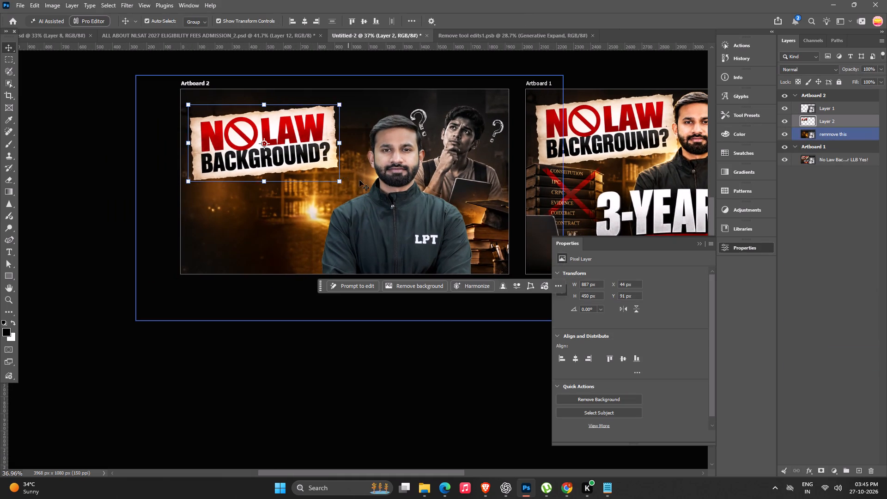
left_click_drag(393, 176, 349, 181)
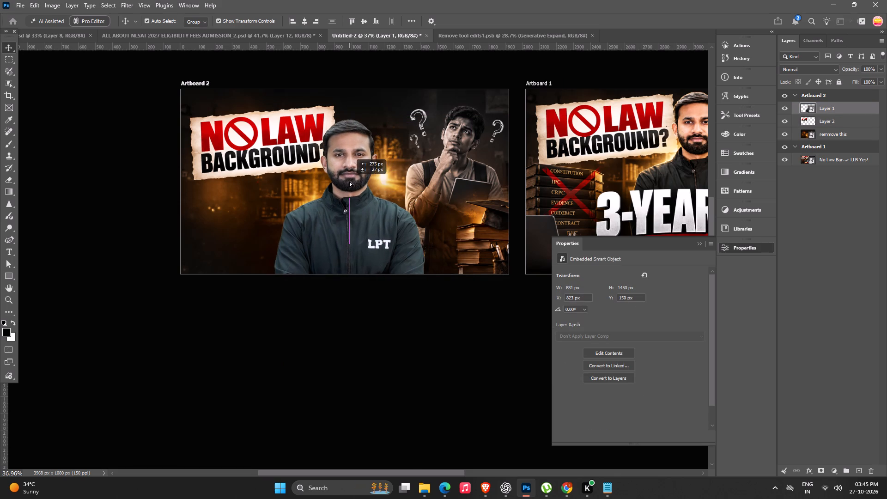
left_click_drag(349, 181, 350, 181)
left_click(476, 365)
Scale the "NO LAW BACKGROUND?" headline down to about 852 by 432 px and nudge it slightly left and up beside the portrait.
left_click(250, 116)
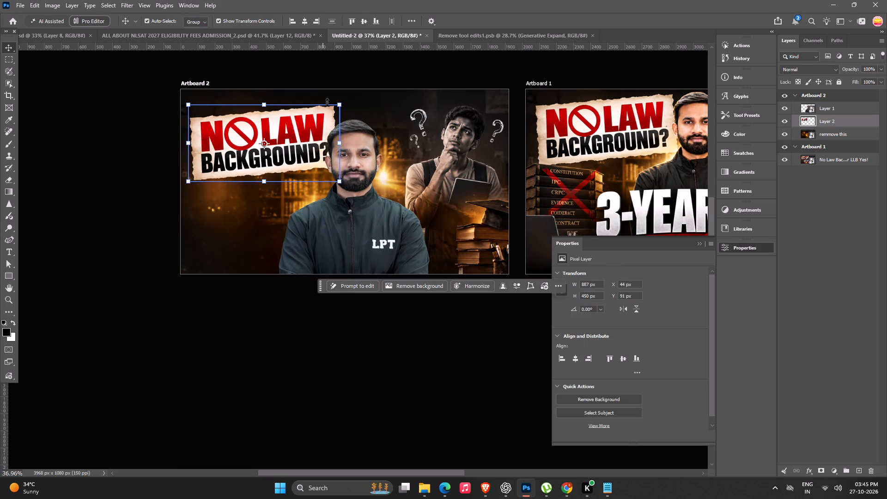
left_click_drag(339, 102, 332, 105, "alt")
left_click_drag(316, 136, 309, 136)
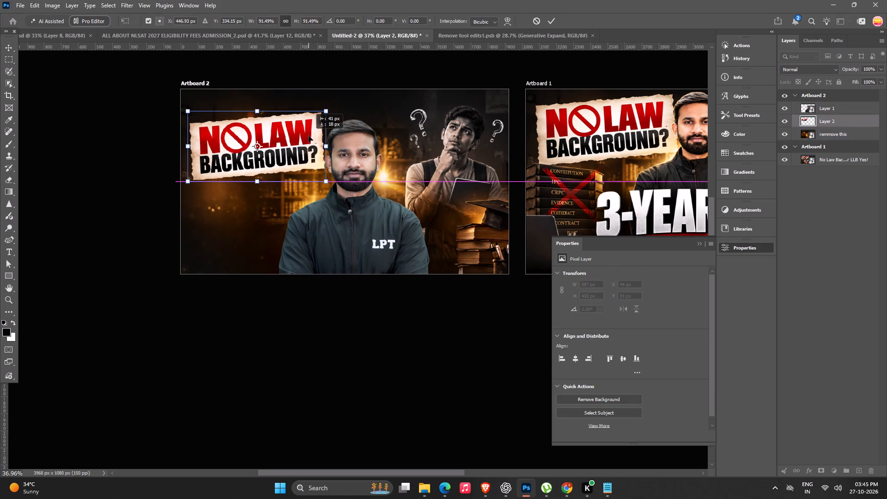
left_click_drag(309, 136, 310, 136)
left_click_drag(190, 106, 183, 106, "alt")
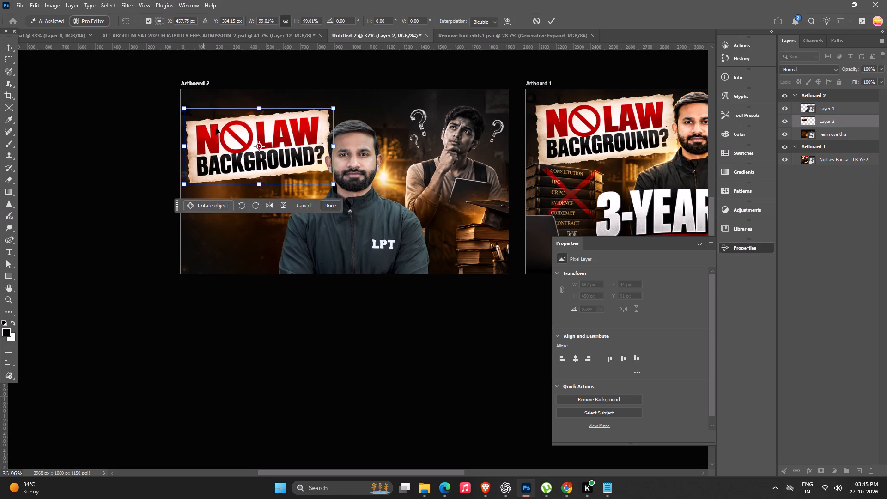
left_click_drag(217, 129, 218, 122)
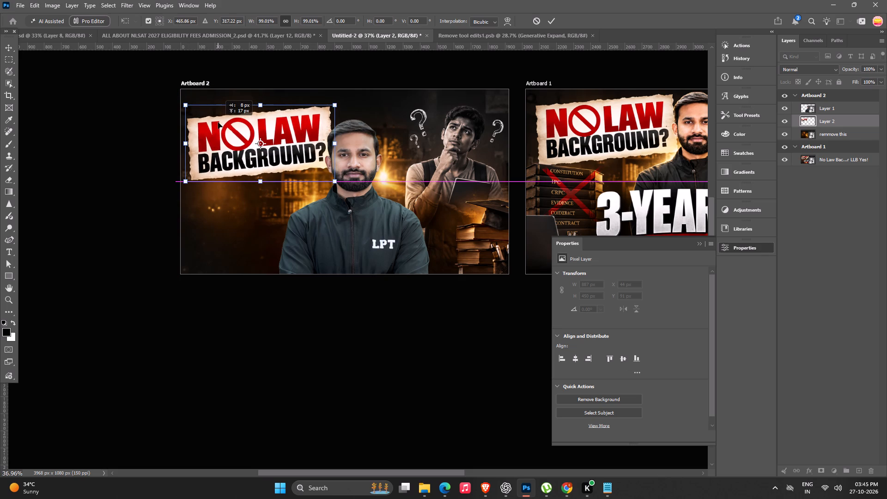
left_click_drag(218, 122, 220, 122)
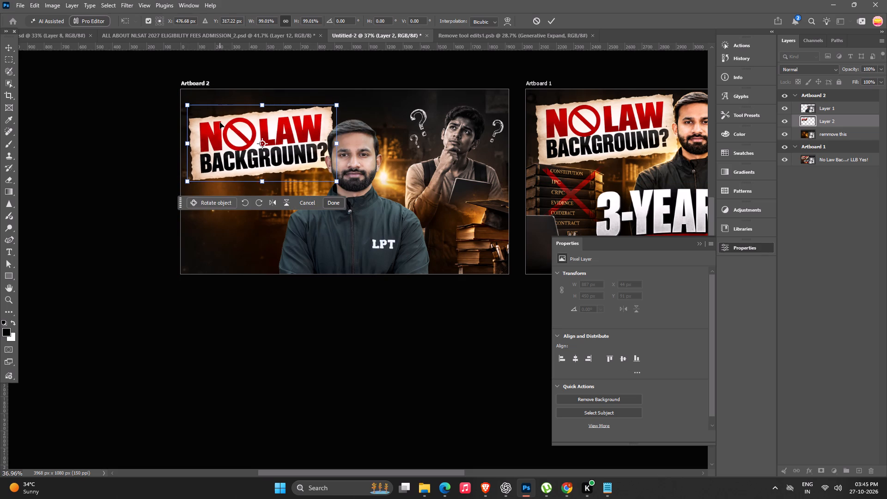
key("Return")
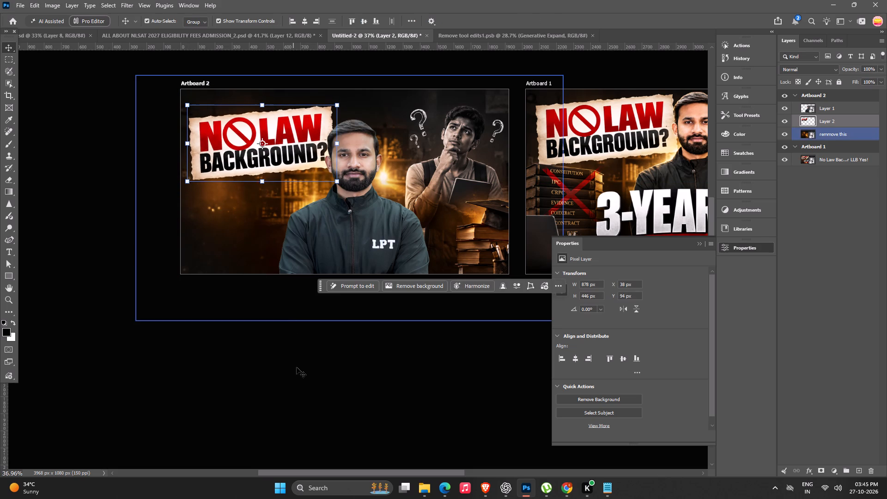
left_click(338, 100, "alt")
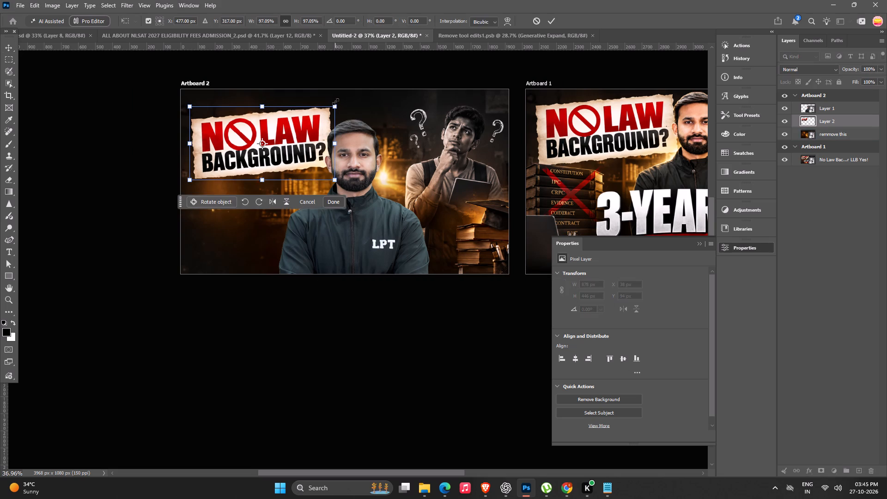
key("Return")
key("Left")
key("Left")
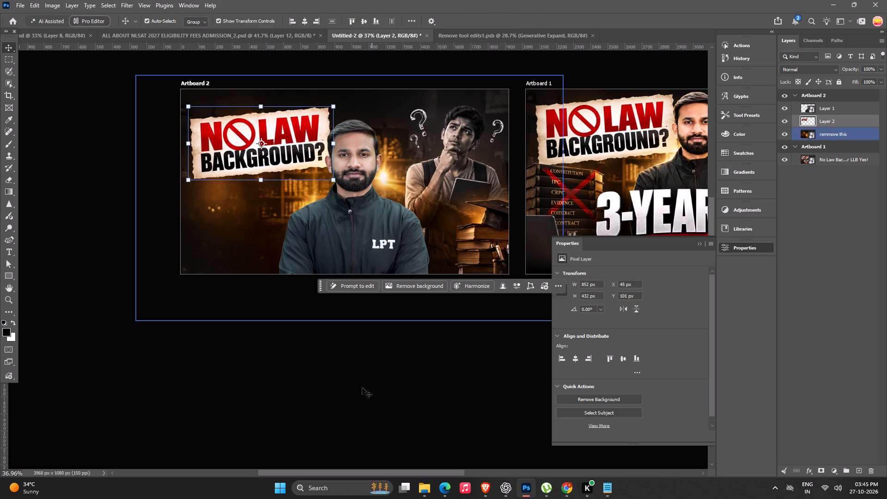
key("Up")
key("Up")
key("Up")
left_click(362, 390)
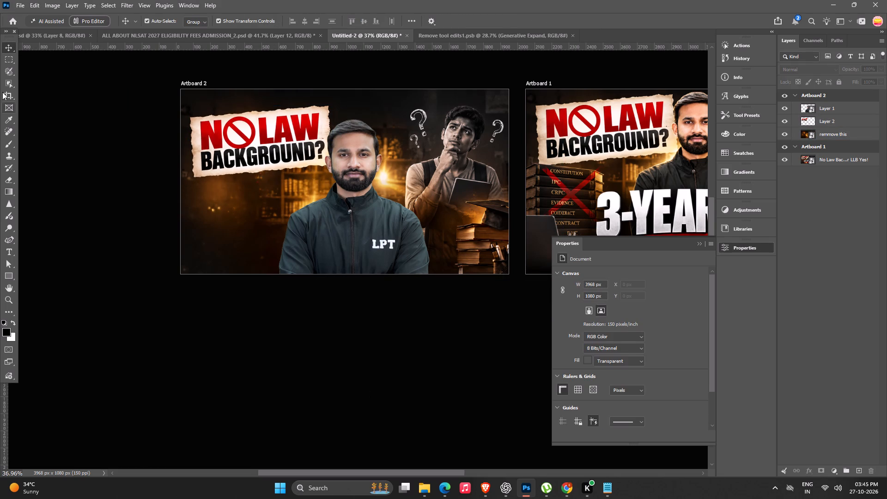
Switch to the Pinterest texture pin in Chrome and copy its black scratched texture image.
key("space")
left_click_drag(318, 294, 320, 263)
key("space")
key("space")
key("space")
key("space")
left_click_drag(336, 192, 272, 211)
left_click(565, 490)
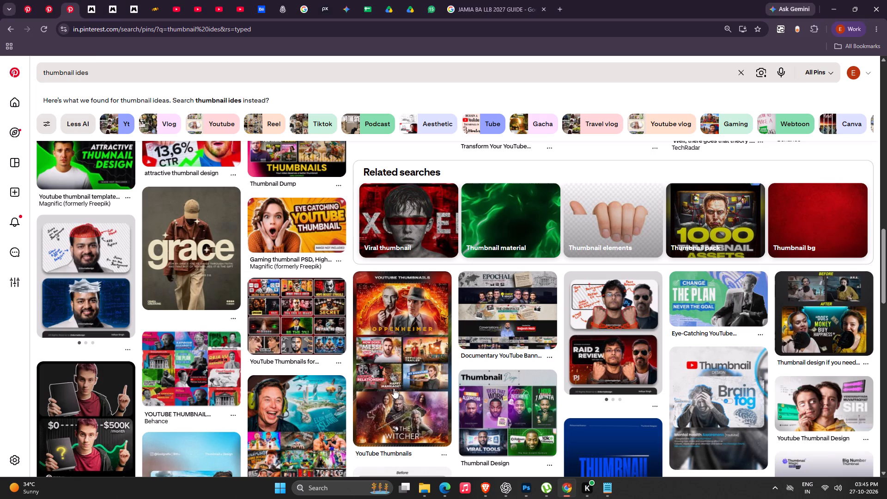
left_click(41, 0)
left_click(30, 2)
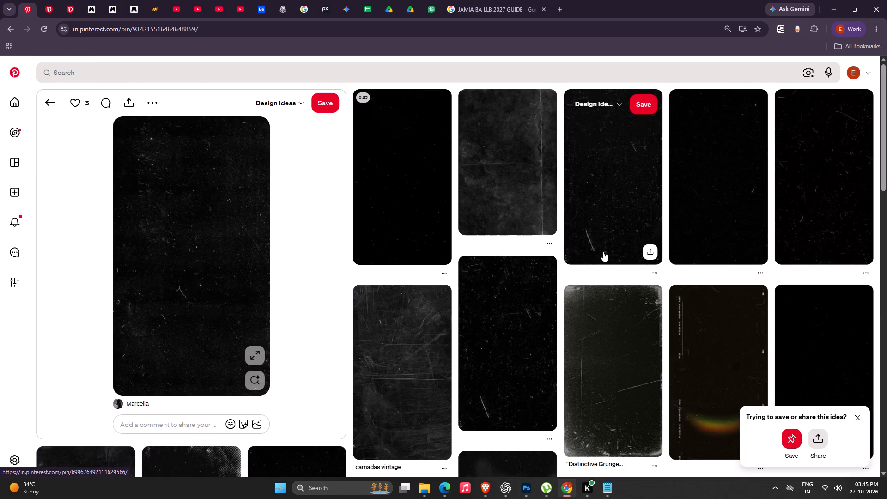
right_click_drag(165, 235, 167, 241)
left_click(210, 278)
Open another dark speckled texture from the related pins, copy its image and switch back to Photoshop.
scroll(404, 199, "down", 6)
scroll(525, 365, "down", 2)
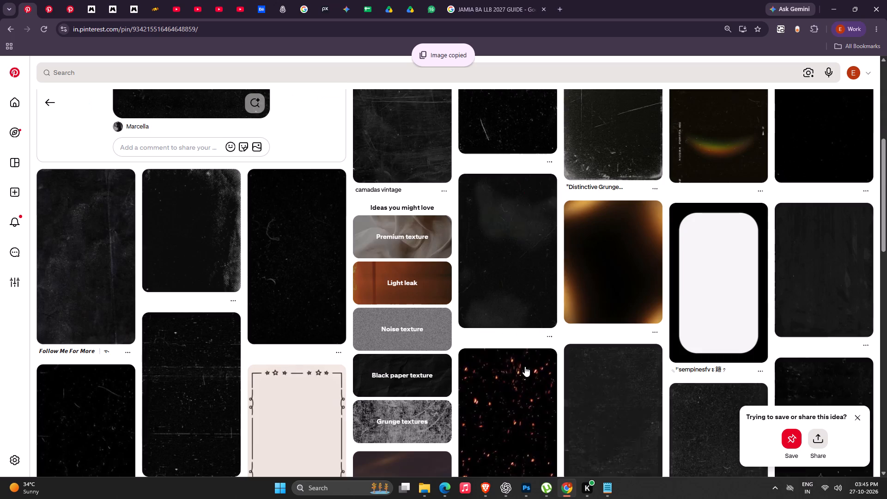
scroll(525, 366, "down", 3)
scroll(192, 295, "down", 6)
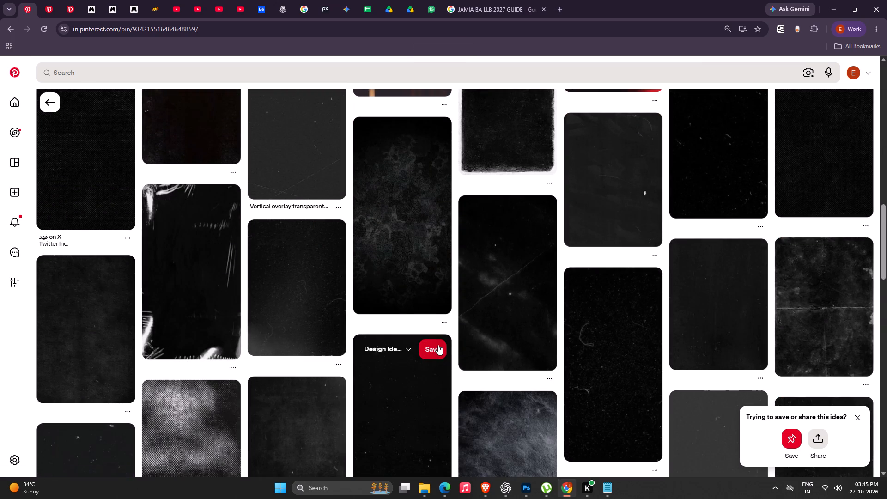
left_click(709, 323)
right_click(152, 206)
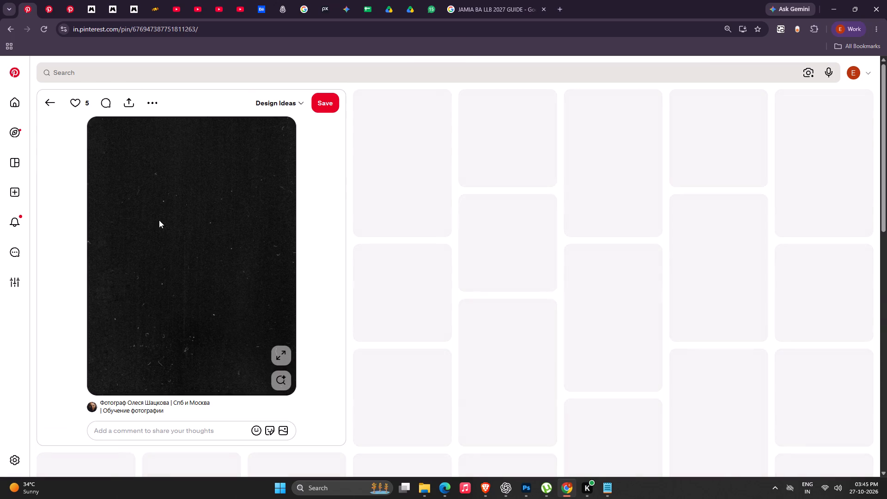
left_click(181, 249)
key("alt+Tab")
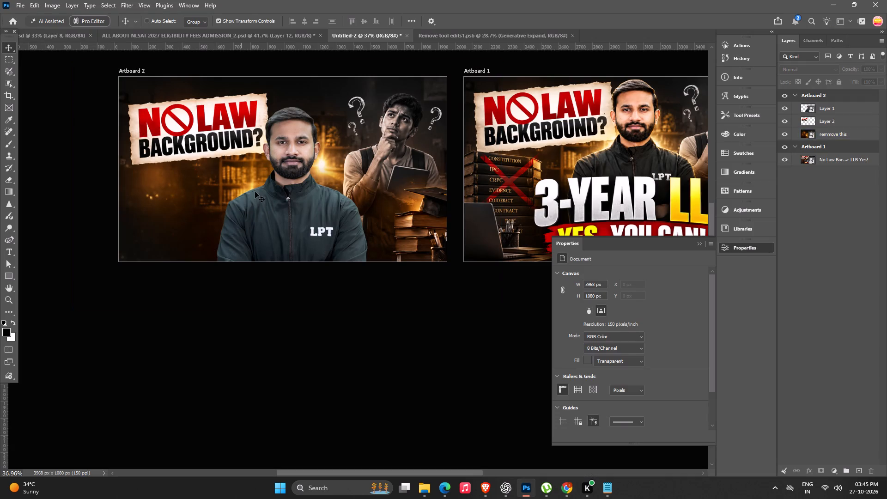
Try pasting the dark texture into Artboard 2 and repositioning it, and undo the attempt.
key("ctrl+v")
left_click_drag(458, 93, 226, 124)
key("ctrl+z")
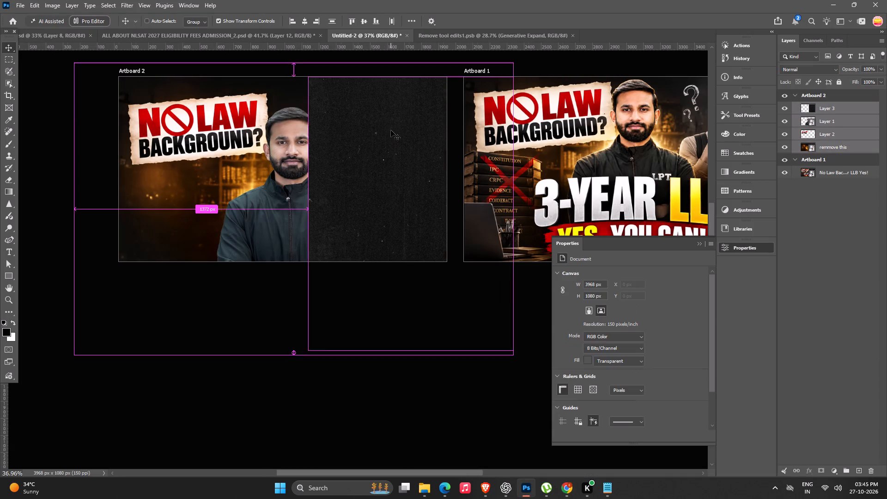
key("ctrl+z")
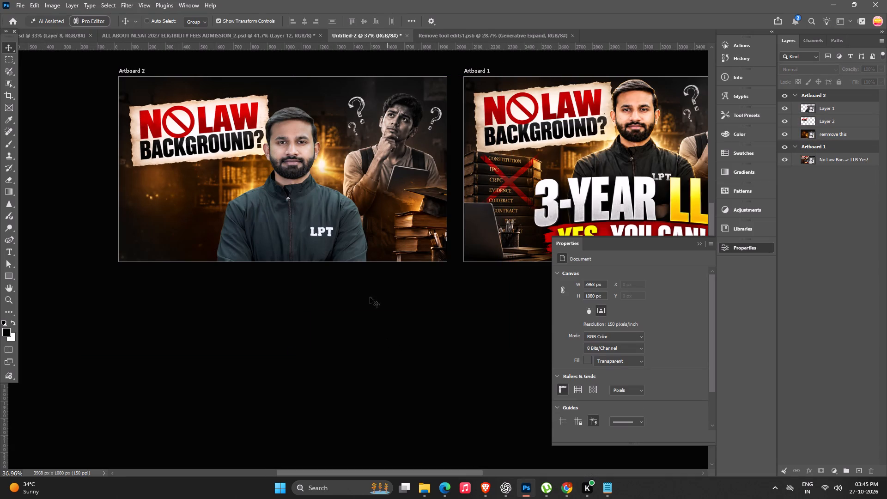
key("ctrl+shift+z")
Paste the dark texture above the portrait layer, rotate it -90° and scale it to about 147% so it covers Artboard 2.
left_click(305, 148)
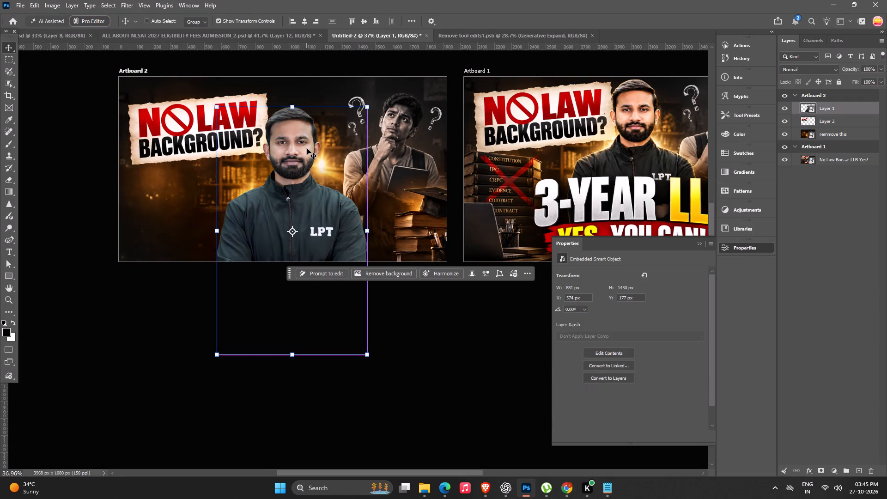
key("ctrl+v")
left_click_drag(394, 71, 162, 107)
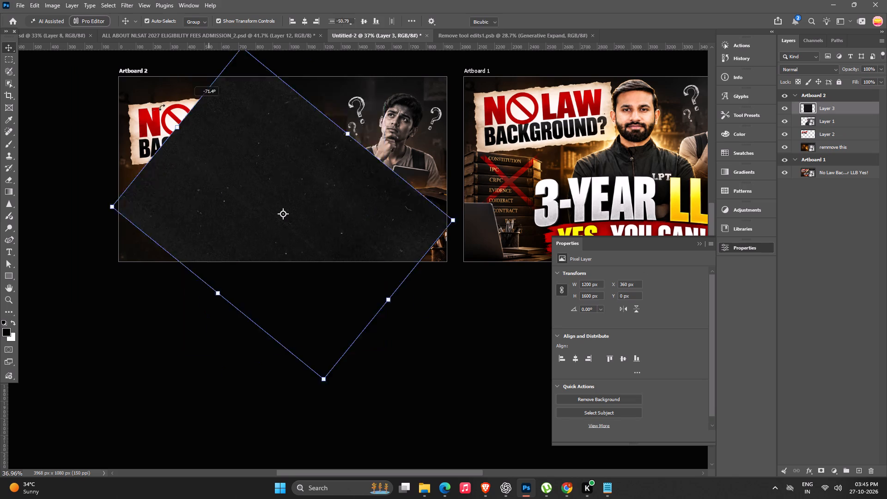
left_click_drag(162, 107, 194, 128)
left_click_drag(420, 112, 482, 61, "alt")
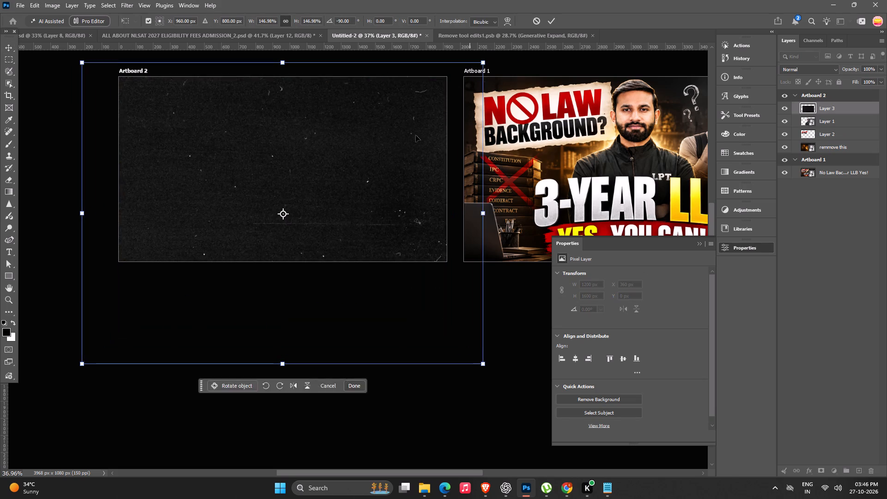
left_click_drag(400, 145, 388, 111)
key("Return")
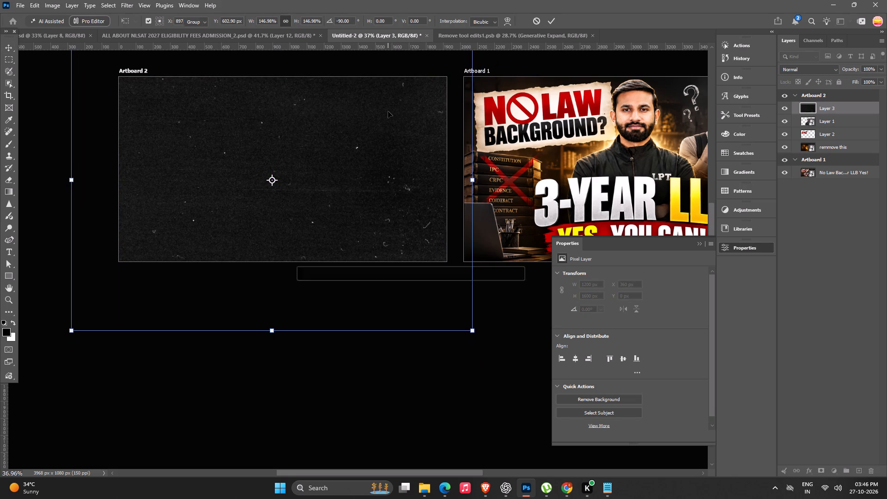
Set the dark texture layer's blend mode to Multiply and move it beneath the headline layer.
left_click(822, 65)
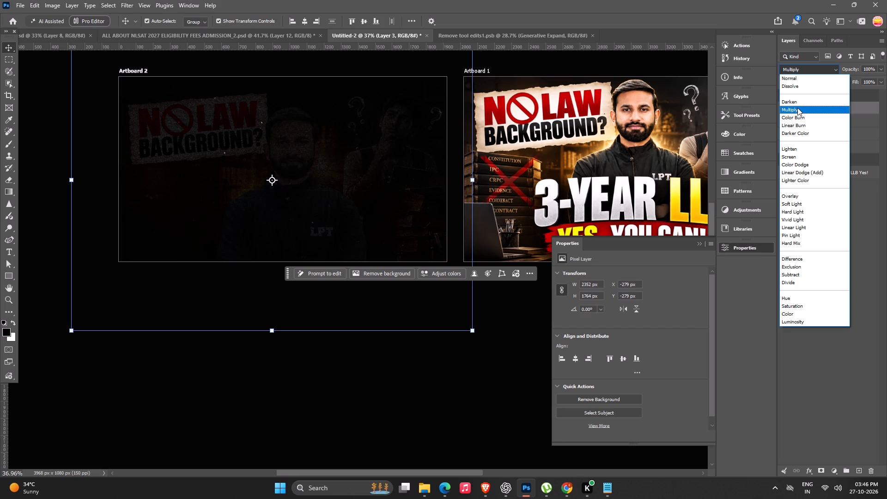
left_click(797, 108)
key("ctrl+bracketleft")
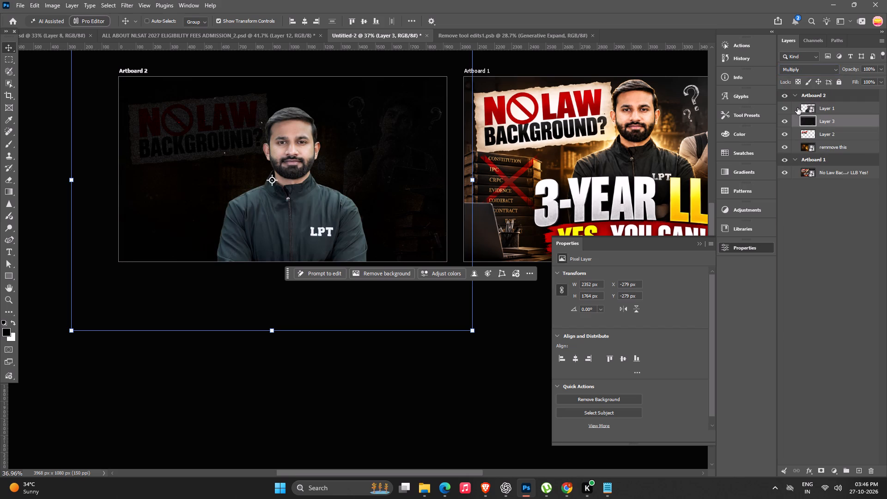
key("ctrl+bracketleft")
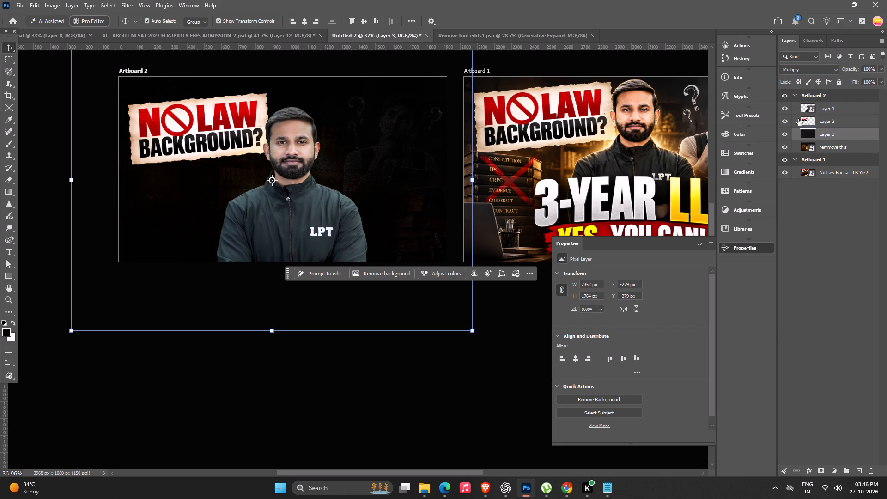
Lower the dark texture layer's opacity to about 48%.
left_click(882, 67)
left_click_drag(868, 81, 863, 81)
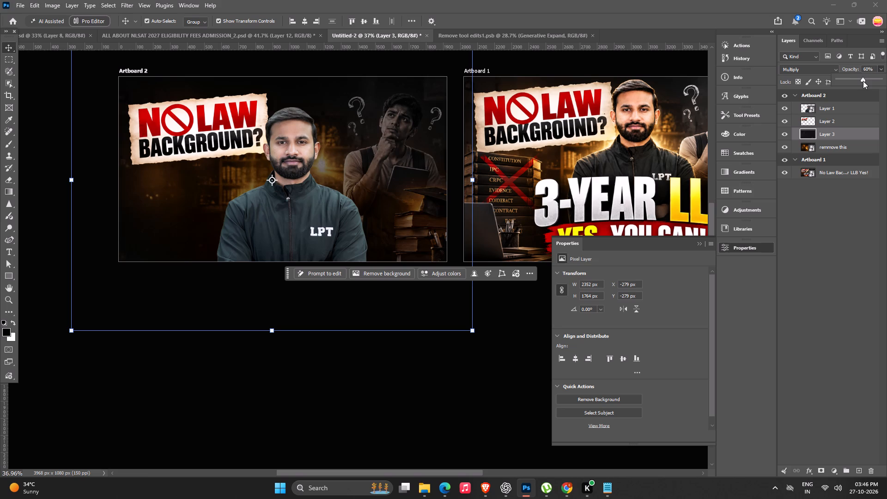
left_click_drag(863, 81, 870, 79)
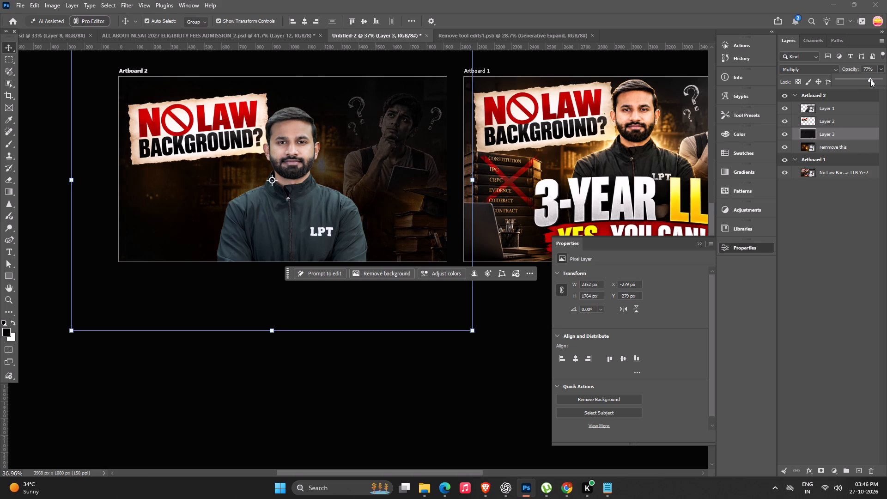
left_click_drag(870, 79, 858, 82)
left_click(359, 350)
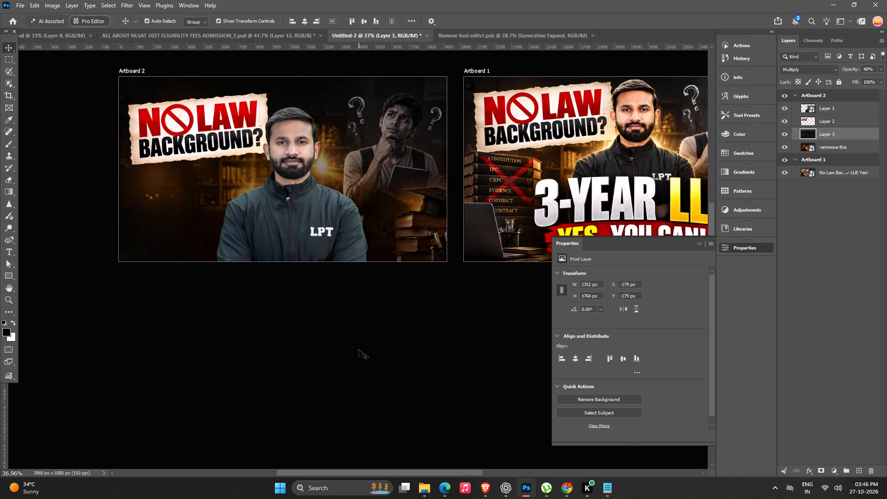
Enlarge the presenter portrait to about 929 by 1529 px and raise it to about X 566 px, Y 92 px in Artboard 2.
scroll(359, 350, "down", 7, "alt")
key("space")
left_click_drag(333, 335, 390, 338)
scroll(379, 238, "up", 7, "alt")
key("space")
key("space")
key("space")
left_click_drag(377, 238, 317, 250)
left_click(316, 251)
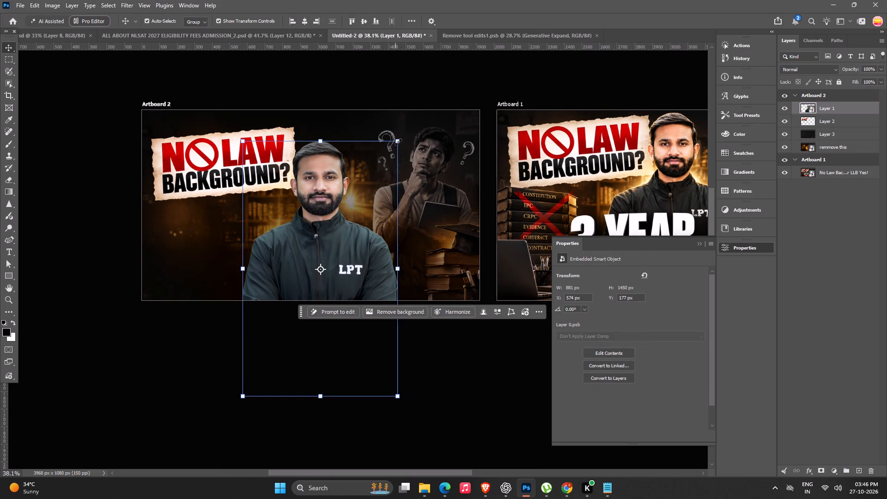
left_click_drag(400, 142, 411, 139, "alt")
left_click_drag(322, 175, 325, 168)
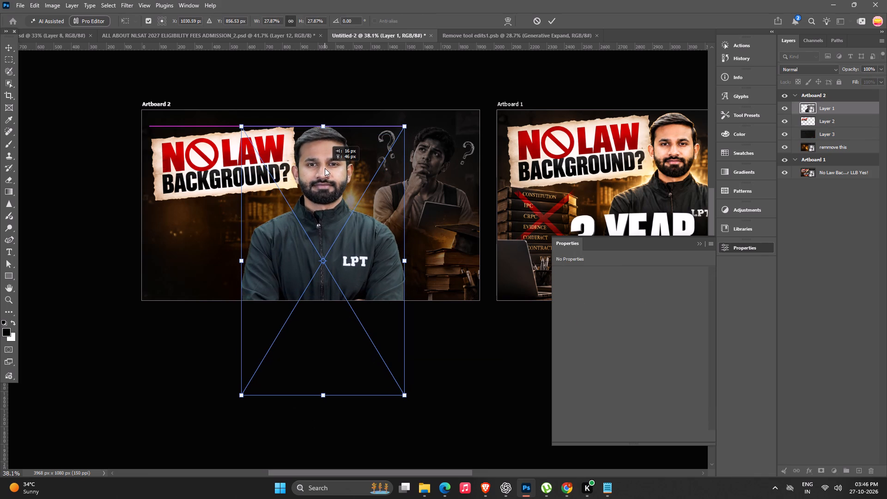
left_click_drag(325, 168, 325, 169)
key("Return")
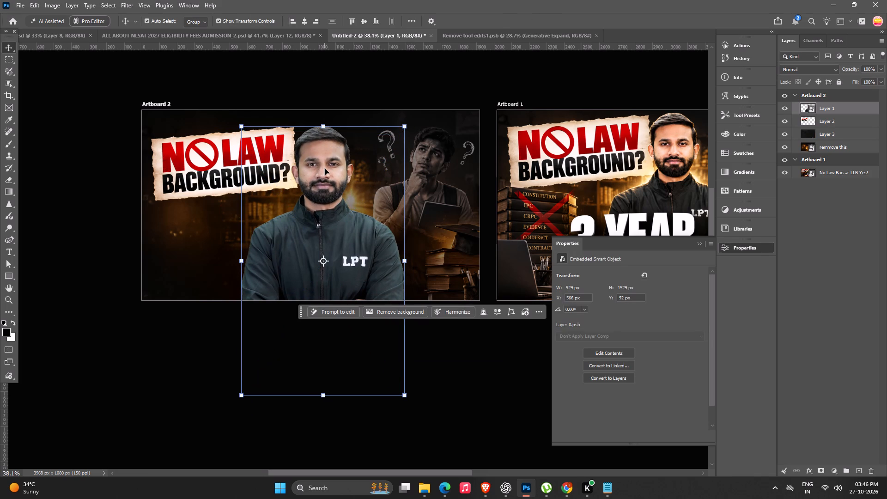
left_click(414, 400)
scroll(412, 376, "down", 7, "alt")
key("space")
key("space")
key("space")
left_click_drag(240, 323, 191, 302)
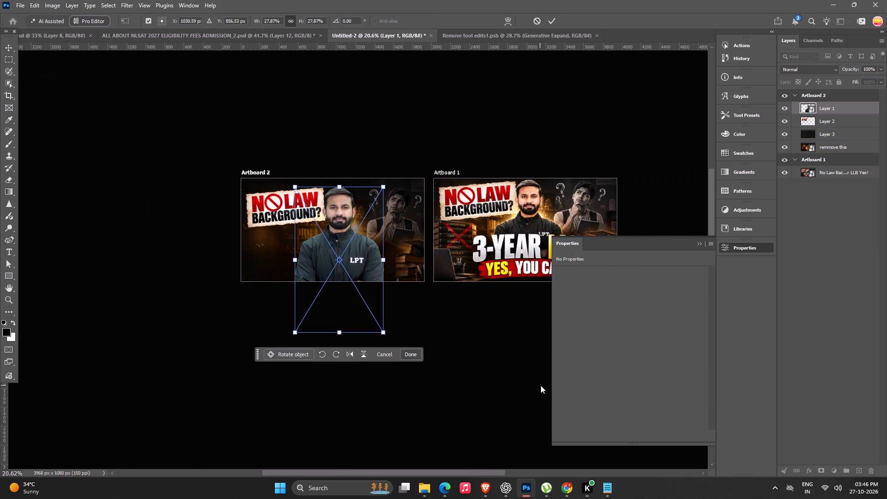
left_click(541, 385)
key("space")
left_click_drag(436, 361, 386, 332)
Switch to File Explorer and open CLAT 2027 AUGUST PLAN DO THIS NOW.psd from the THUMBS folder.
left_click(436, 490)
left_click(426, 490)
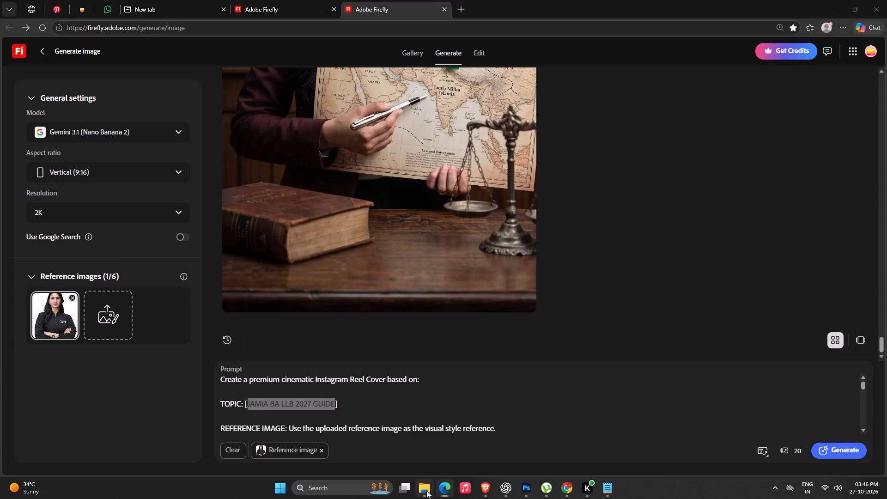
double_click(54, 219)
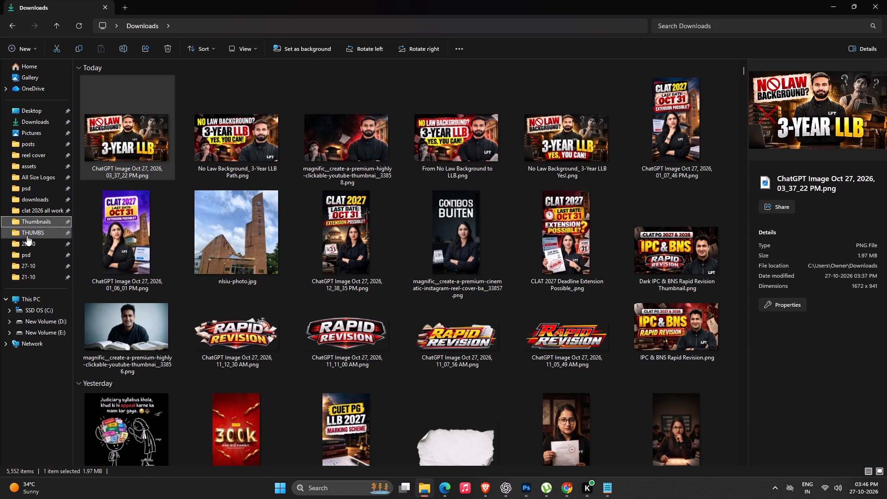
double_click(33, 231)
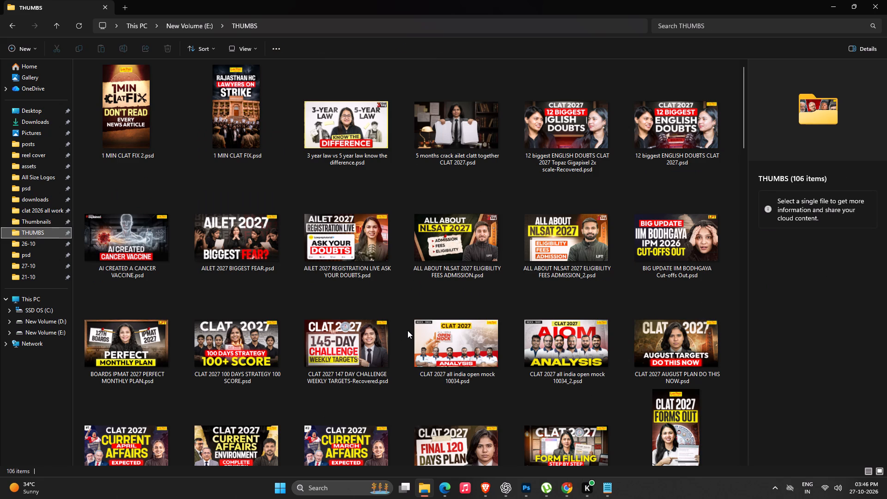
scroll(408, 330, "down", 2)
scroll(408, 330, "up", 2)
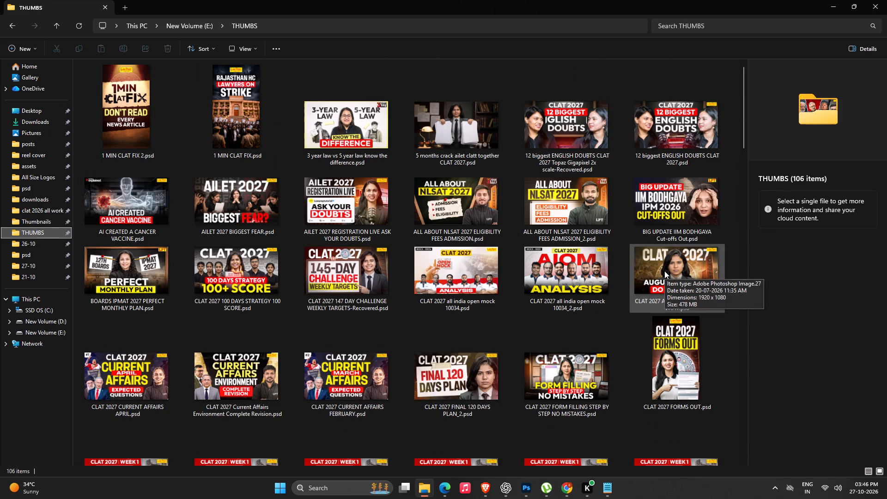
scroll(381, 392, "down", 1)
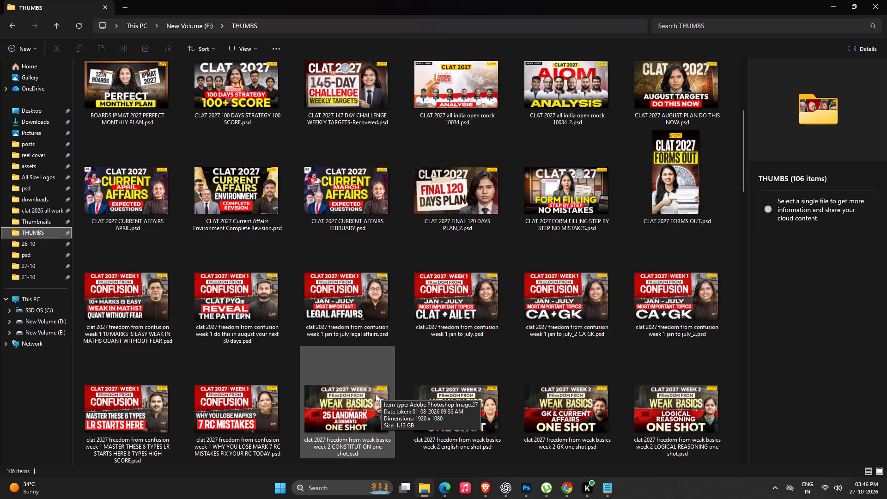
scroll(380, 326, "down", 3)
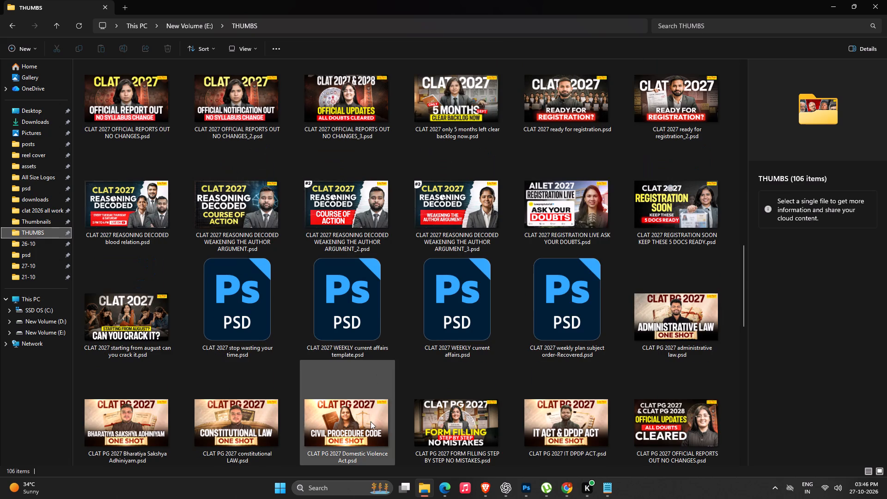
scroll(486, 387, "down", 4)
scroll(486, 389, "up", 4)
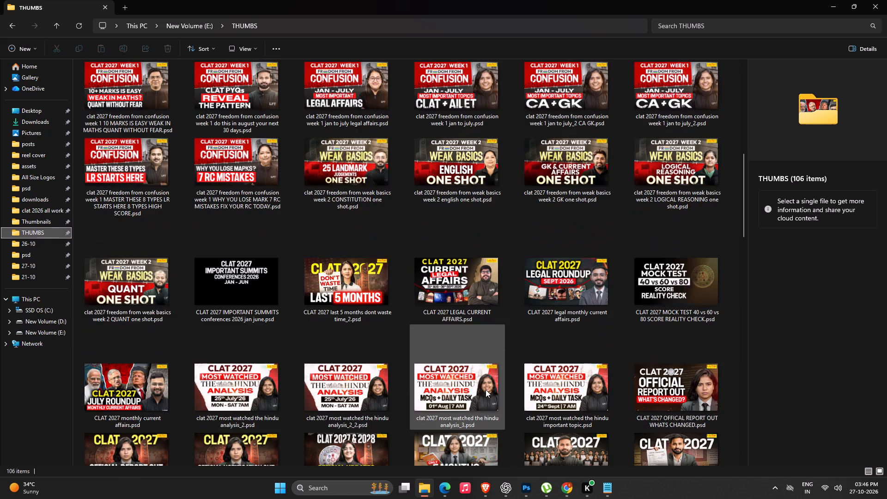
scroll(486, 389, "down", 2)
scroll(485, 389, "up", 2)
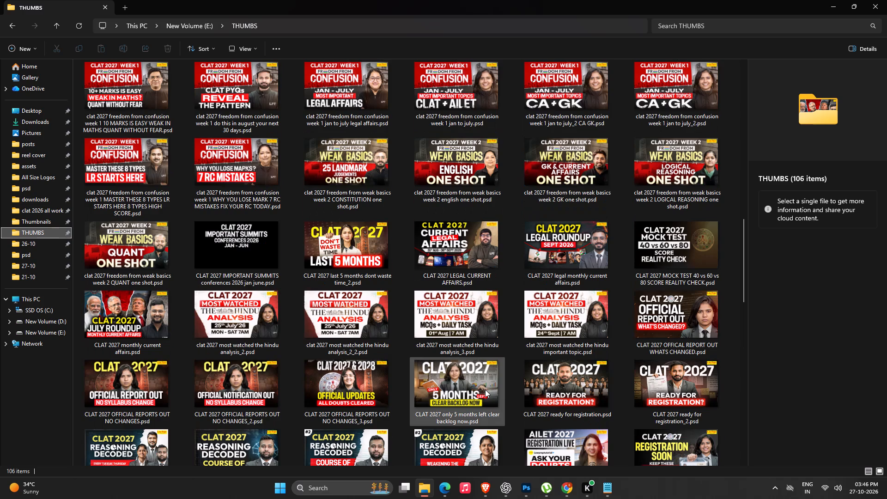
scroll(485, 389, "down", 3)
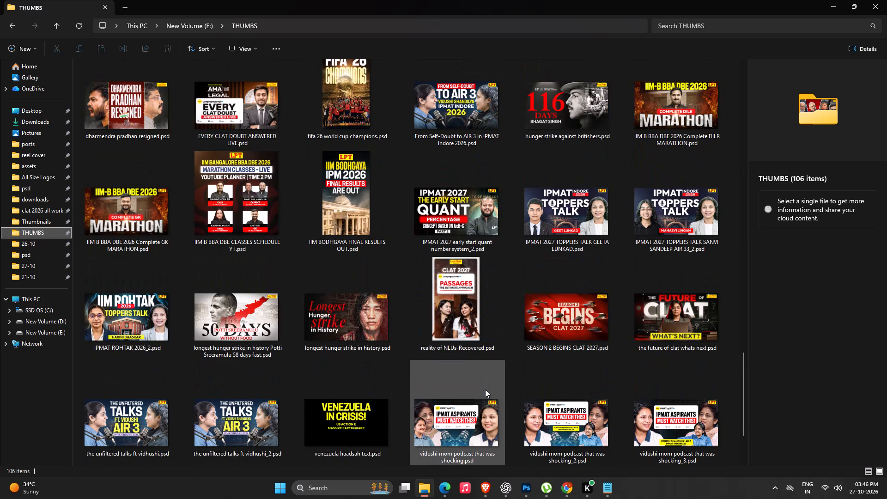
scroll(485, 389, "down", 3)
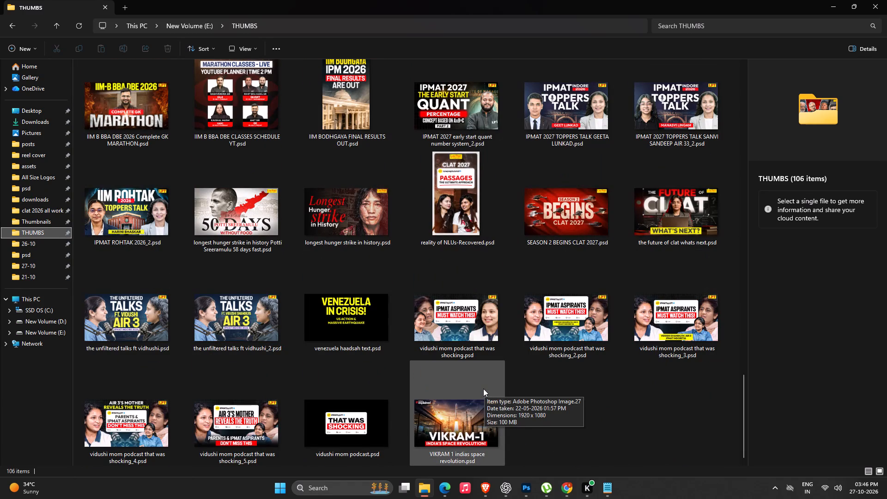
scroll(482, 389, "up", 6)
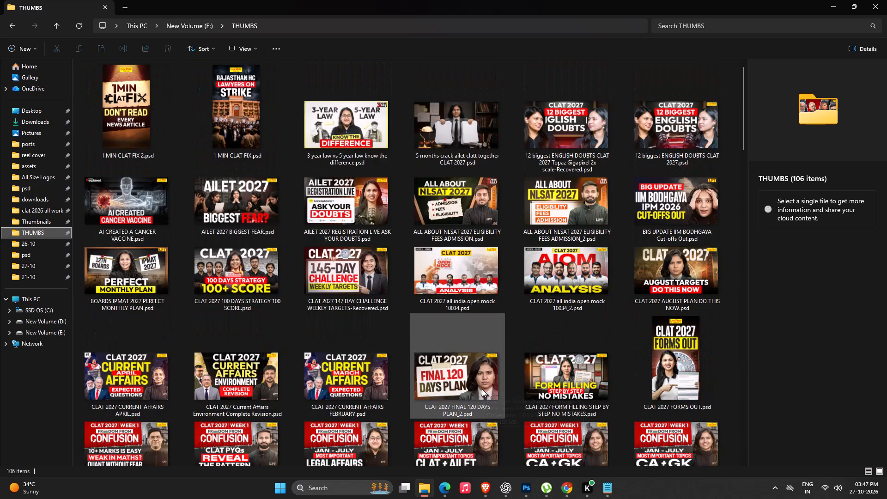
double_click(676, 284)
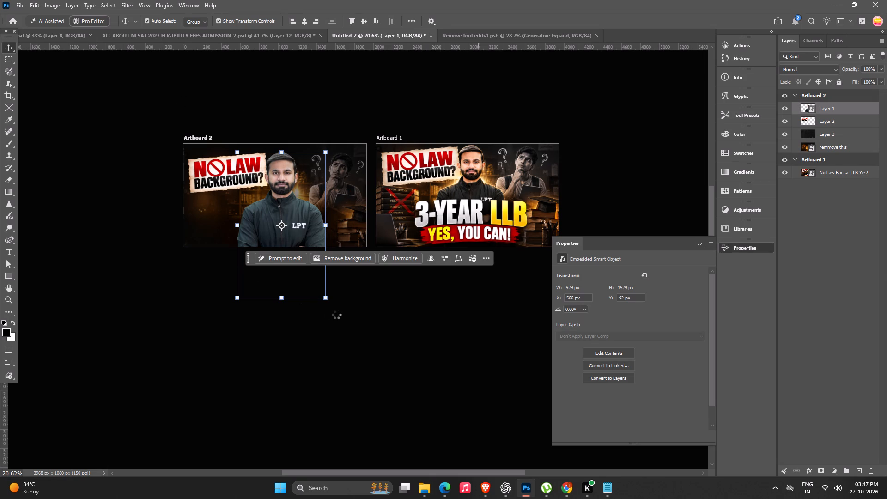
scroll(350, 302, "down", 6, "alt")
left_click(659, 144)
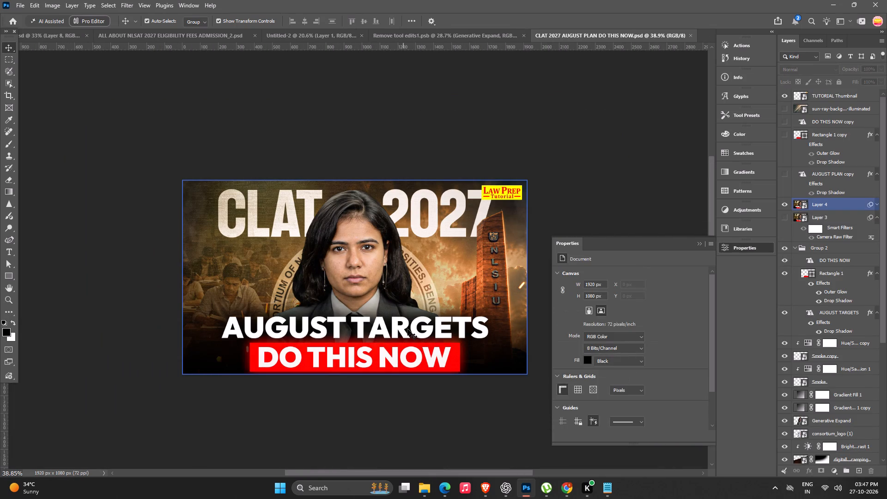
Hide Layer 4 and copy Group 2, which holds the AUGUST TARGETS and DO THIS NOW title.
left_click(407, 329)
left_click(785, 206)
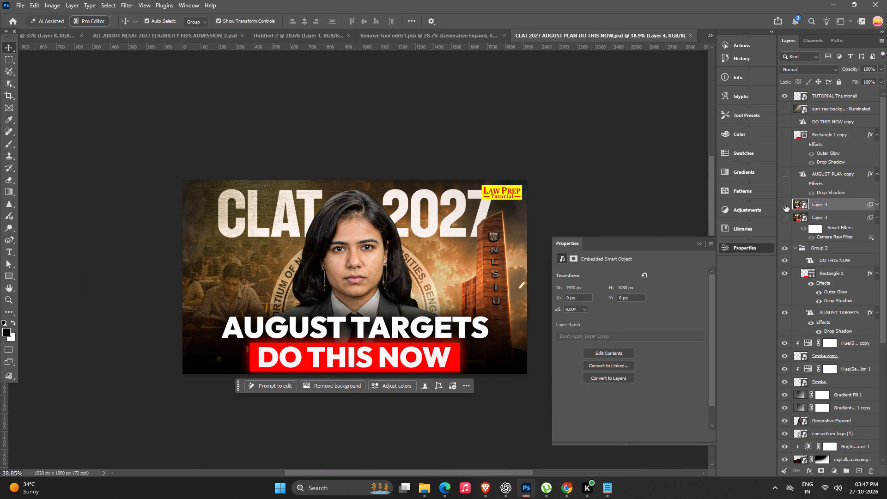
left_click(696, 159)
left_click(415, 311)
left_click(414, 333)
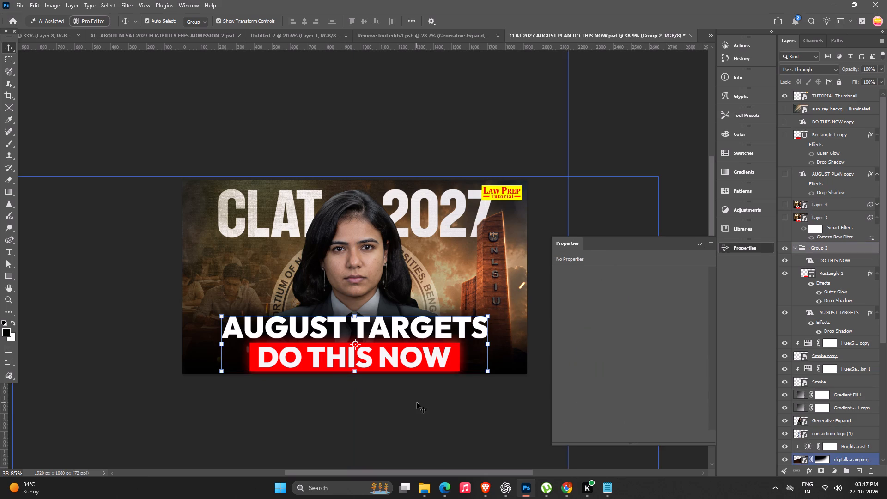
key("ctrl+c")
Close the Remove tool edits1.psb document.
left_click(383, 29)
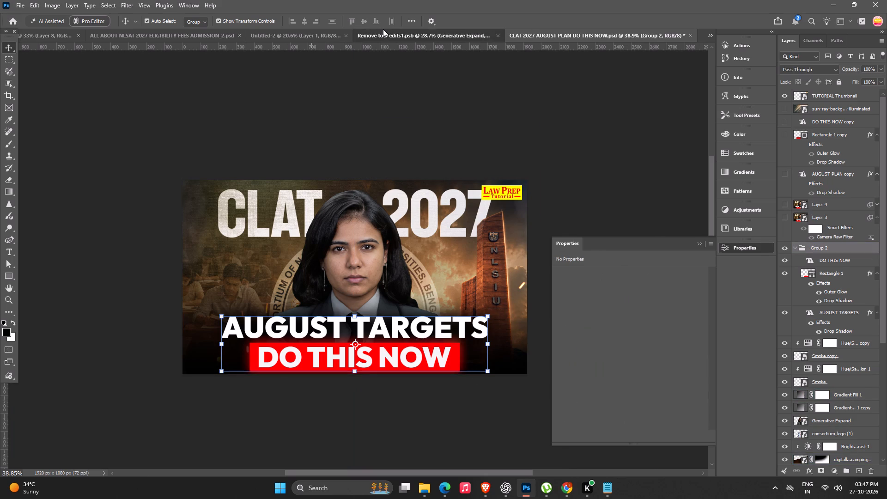
key("ctrl+w")
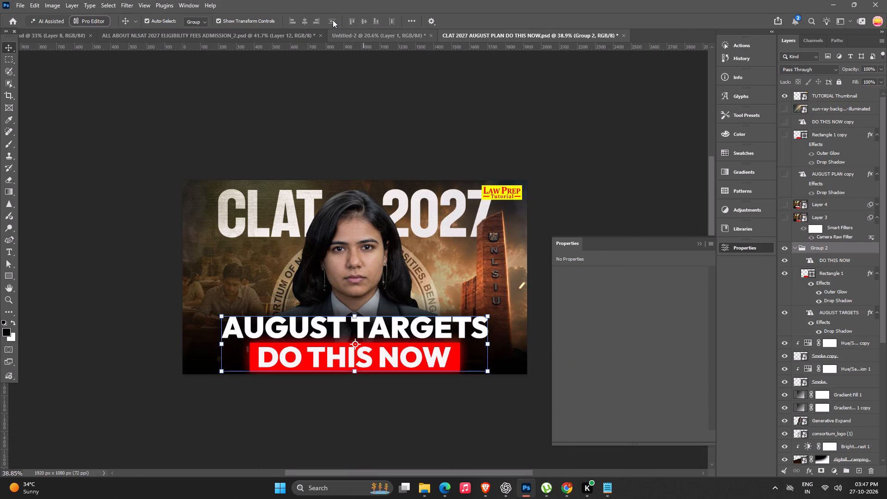
Paste the copied title group into Artboard 2 of Untitled-2 and move it to the bottom, over the presenter's torso.
left_click(340, 36)
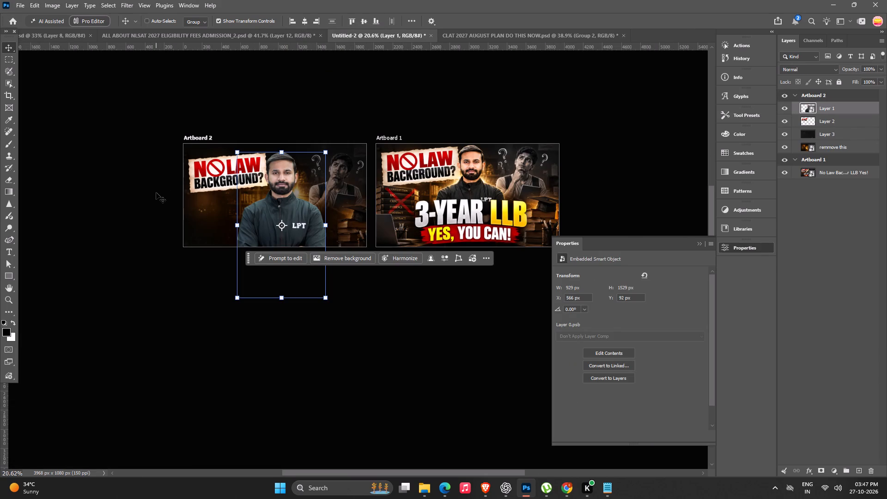
key("ctrl+v")
key("ctrl+t")
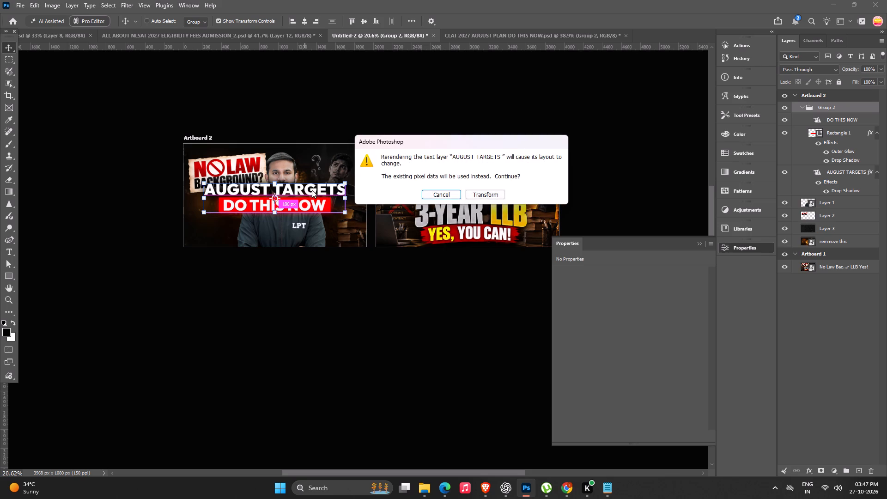
left_click(430, 193)
left_click_drag(323, 190, 326, 216)
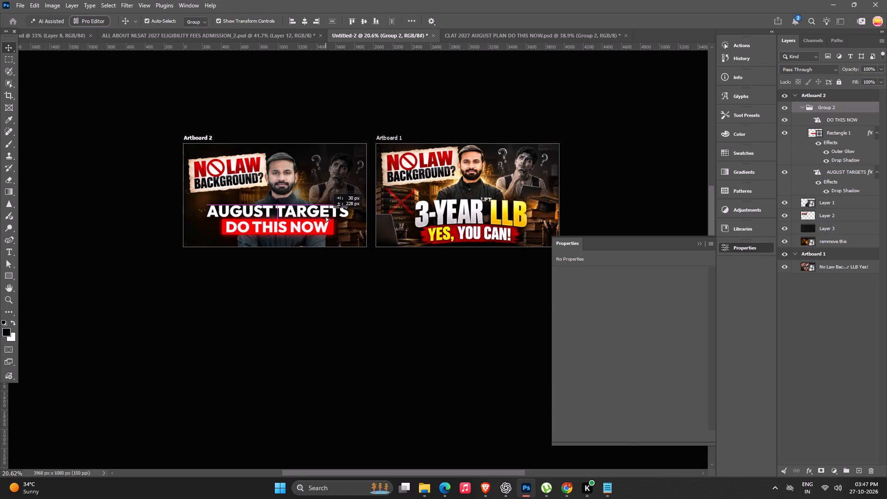
left_click_drag(326, 216, 326, 222)
key("Return")
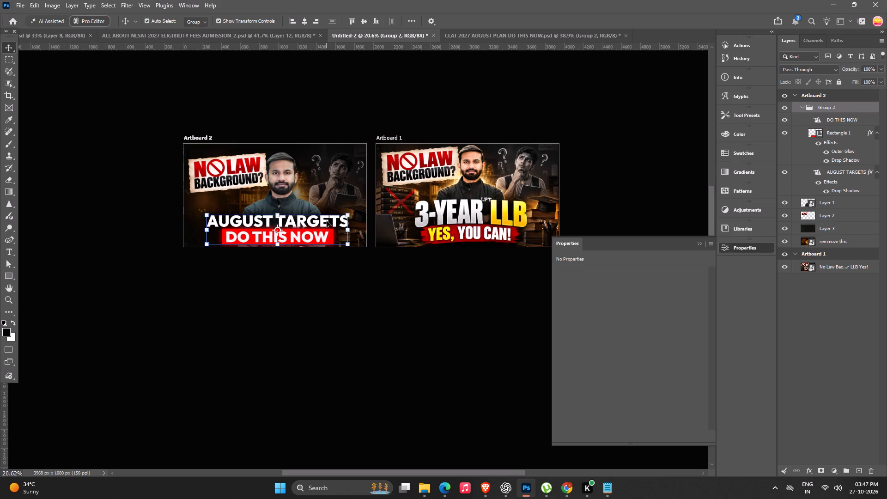
left_click(365, 342)
Replace the AUGUST TARGETS text in Artboard 2 with 3-YEAR LLB.
key("space")
key("space")
left_click_drag(364, 304, 413, 264)
scroll(290, 234, "up", 5, "alt")
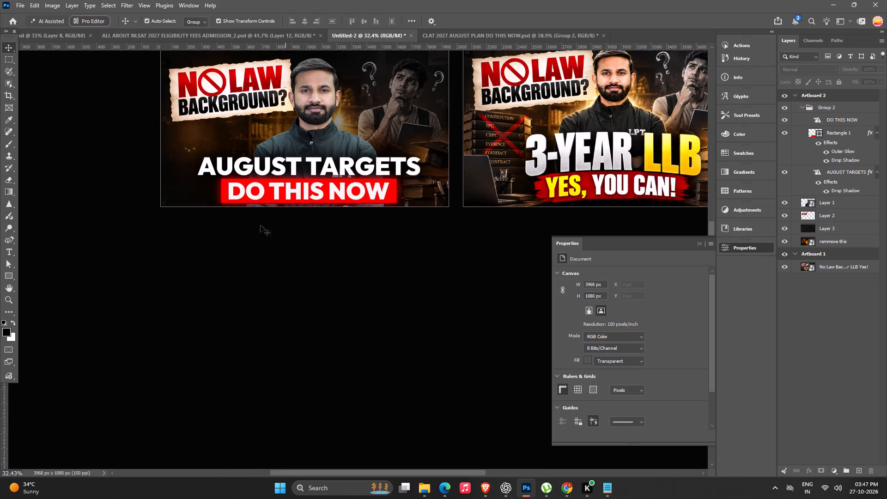
key("space")
key("space")
key("space")
key("space")
key("space")
key("space")
key("space")
key("space")
key("space")
key("space")
key("space")
key("space")
key("space")
key("space")
key("space")
key("space")
key("space")
key("space")
key("space")
key("space")
left_click_drag(269, 245, 225, 300)
left_click(293, 219)
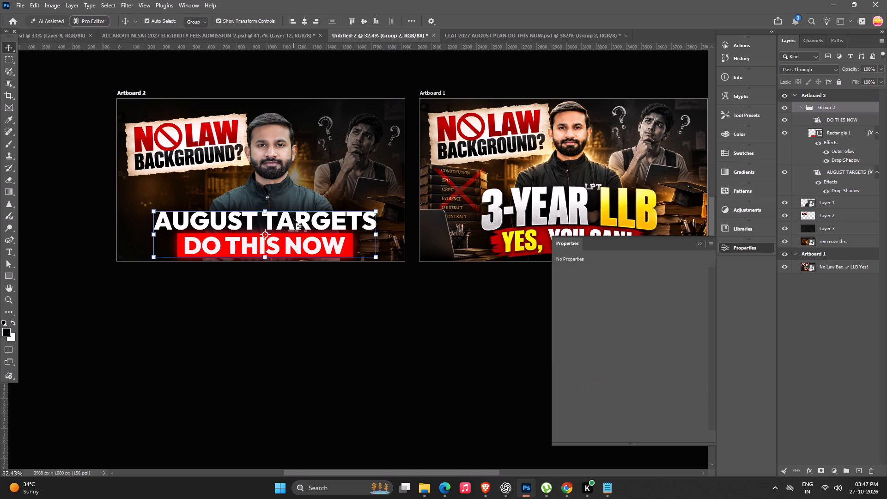
right_click(293, 219)
left_click(327, 237)
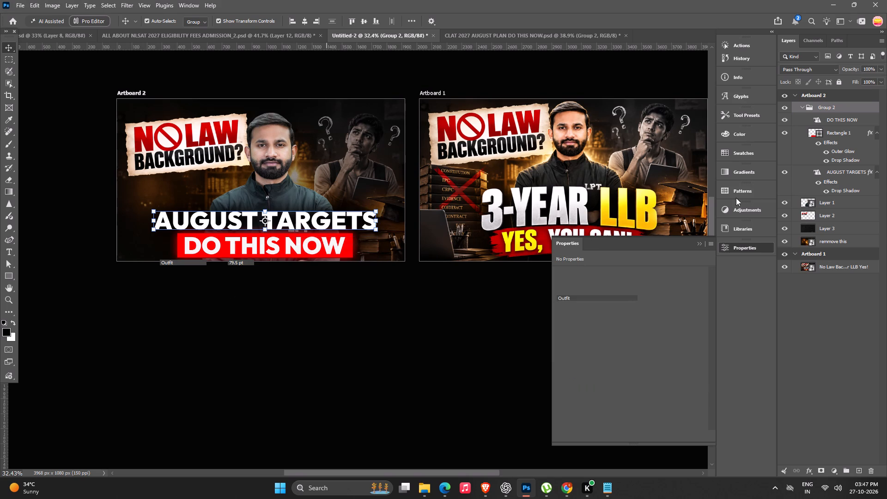
double_click(813, 170)
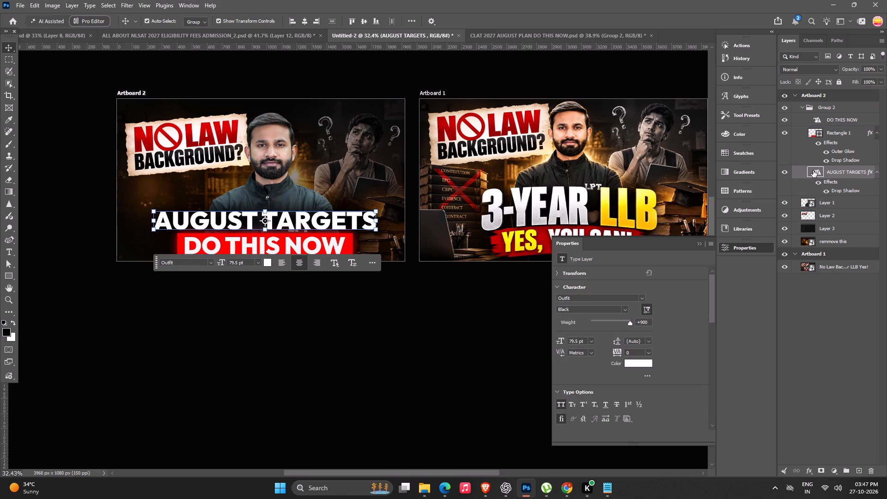
key("BackSpace")
key("BackSpace")
key("BackSpace")
key("3")
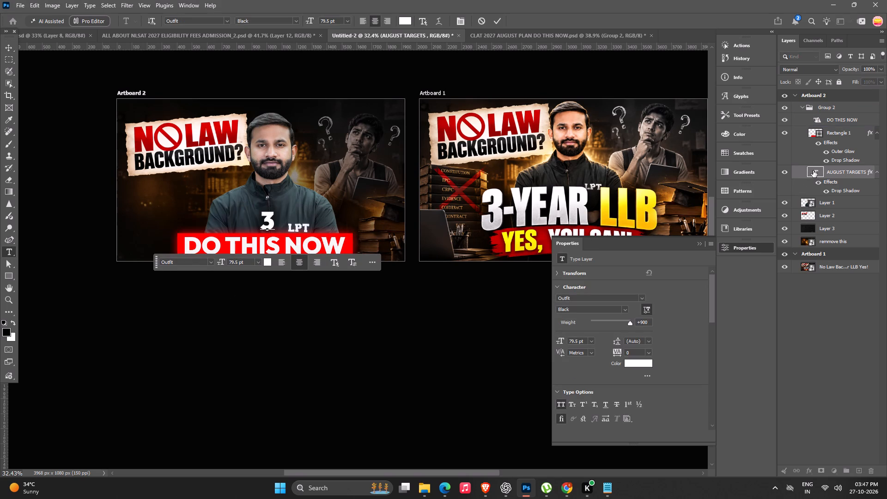
key("space")
key("BackSpace")
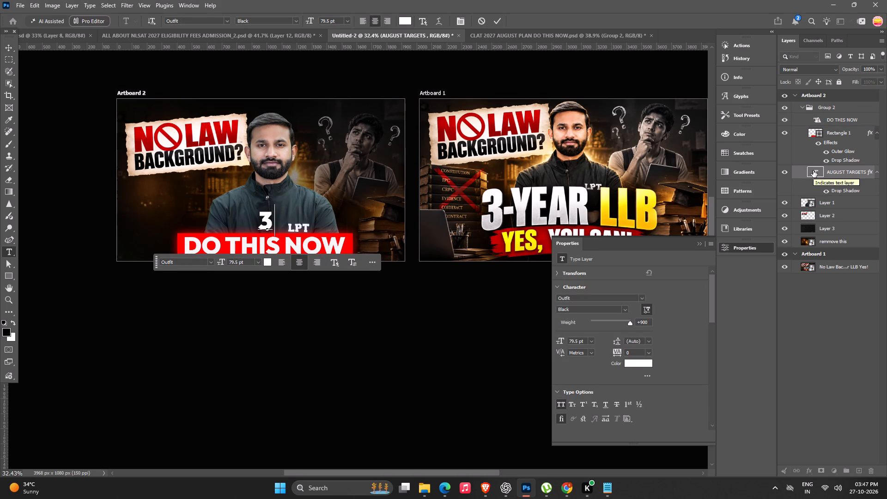
key("shift+minus")
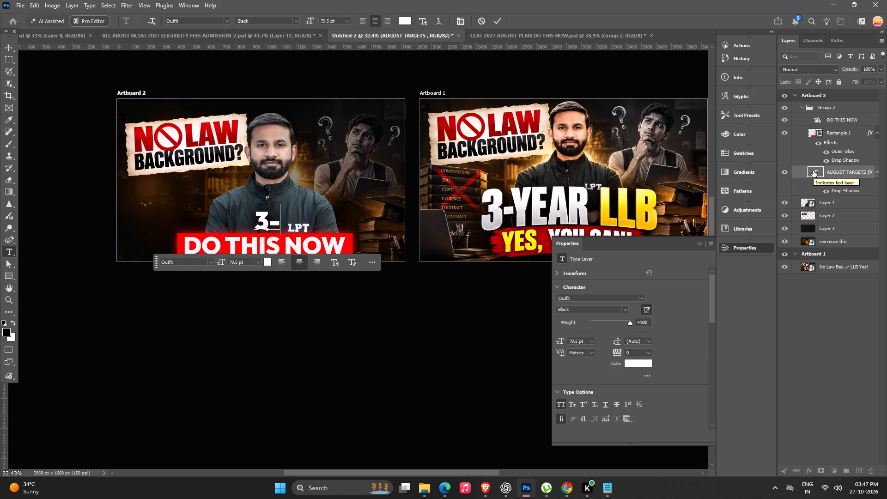
type("YERS")
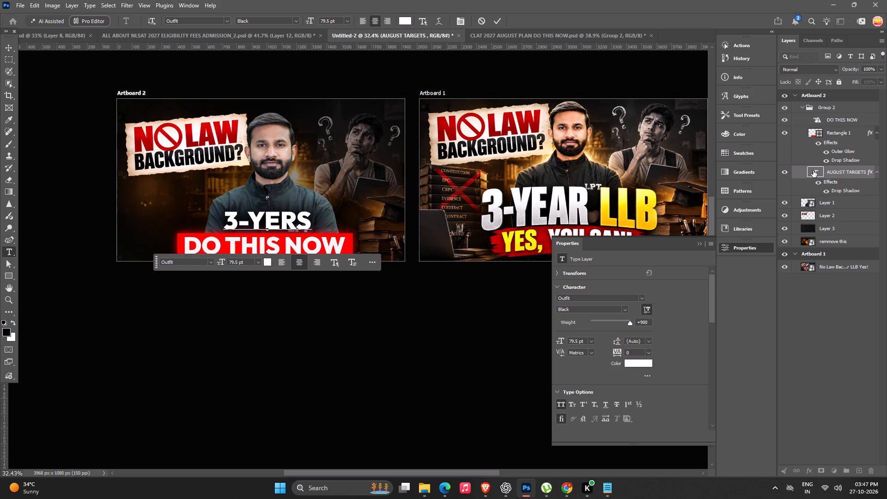
key("BackSpace")
key("BackSpace")
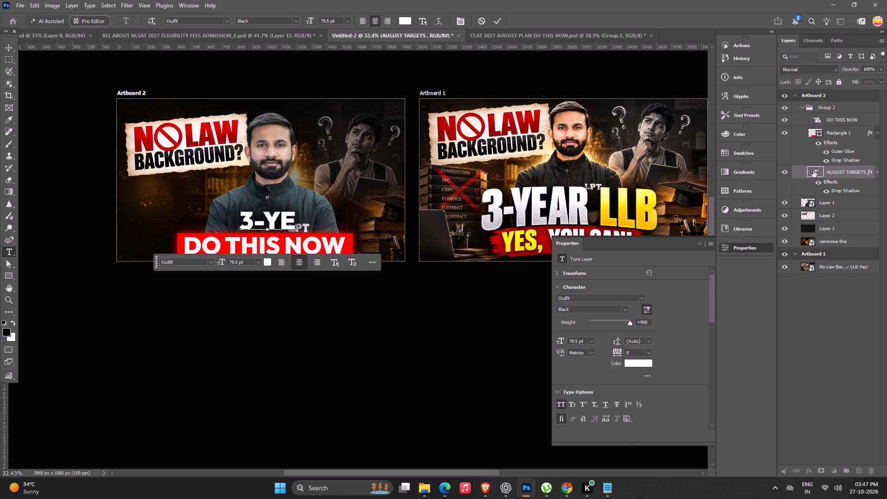
type("ar")
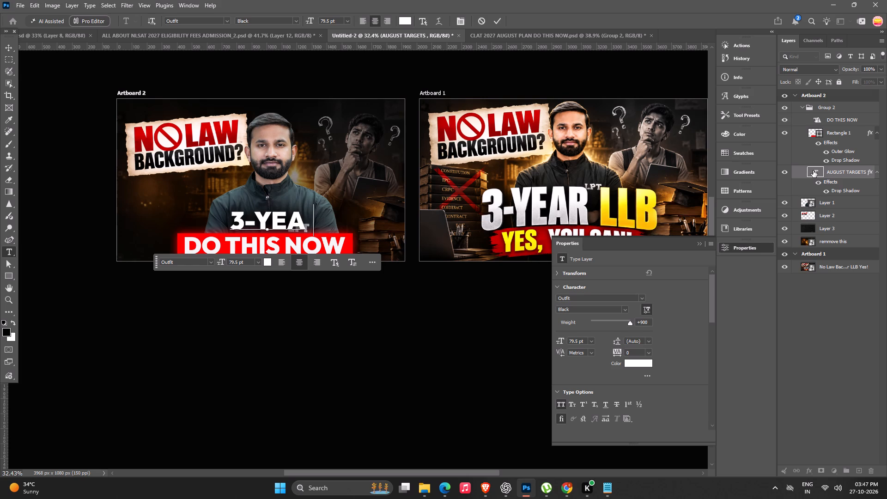
key("space")
type("llb")
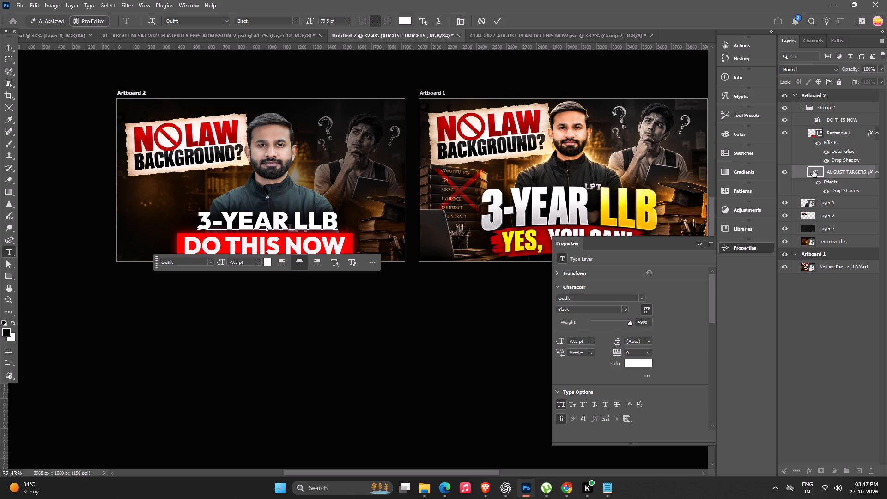
key("Return")
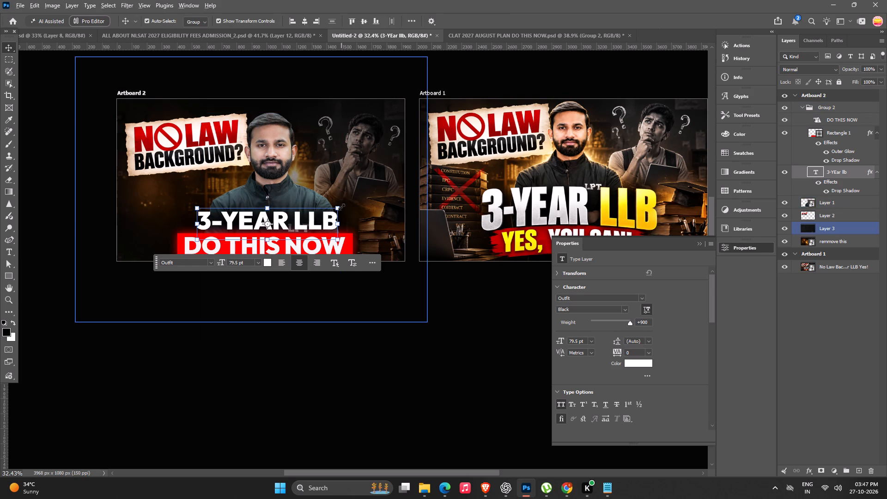
key("Return")
left_click(340, 341)
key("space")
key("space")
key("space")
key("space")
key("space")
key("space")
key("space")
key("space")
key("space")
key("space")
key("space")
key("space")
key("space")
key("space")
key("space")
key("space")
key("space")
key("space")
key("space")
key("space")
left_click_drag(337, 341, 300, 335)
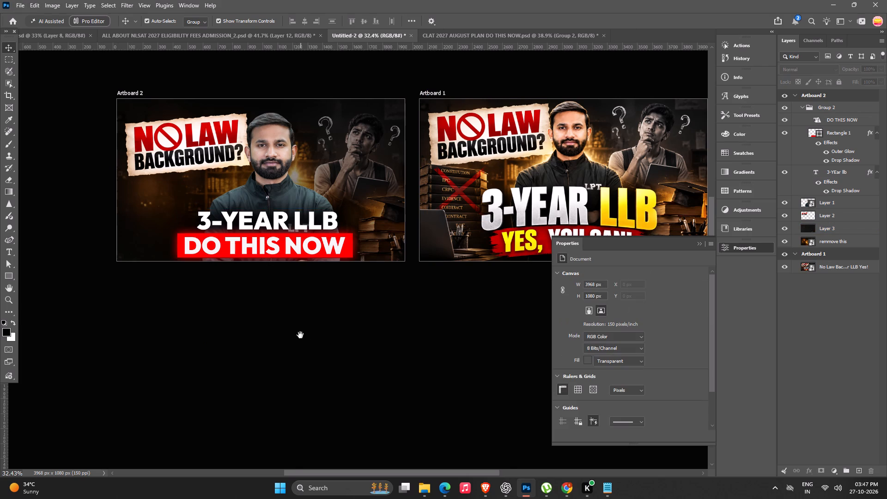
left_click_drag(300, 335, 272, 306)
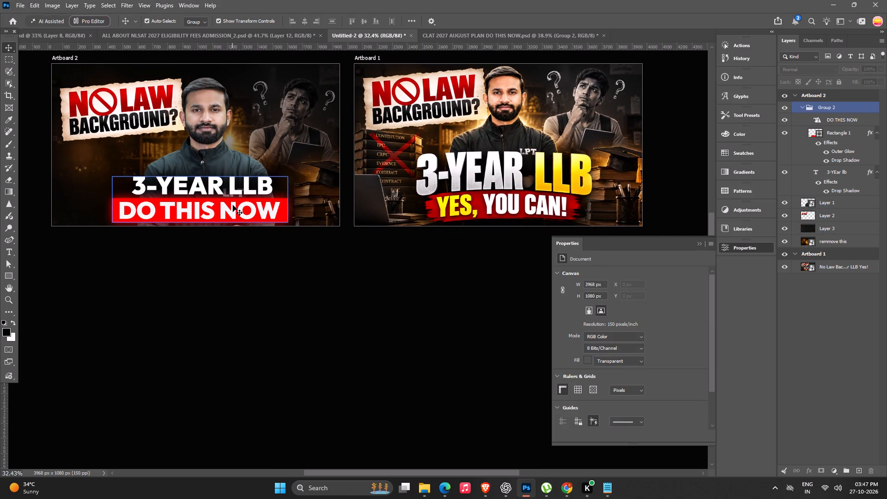
Replace the DO THIS NOW text on the red bar in Artboard 2 with YES, YOU CAN!
left_click(233, 205)
left_click(824, 121)
double_click(817, 119)
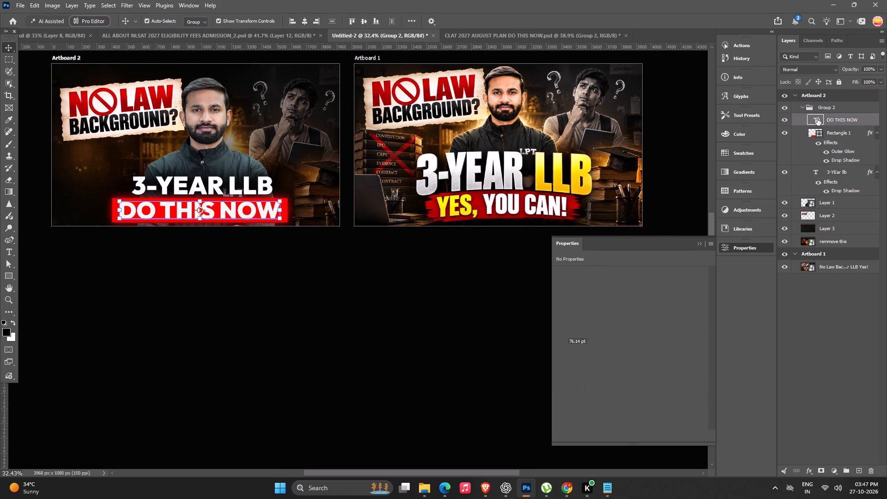
key("BackSpace")
key("BackSpace")
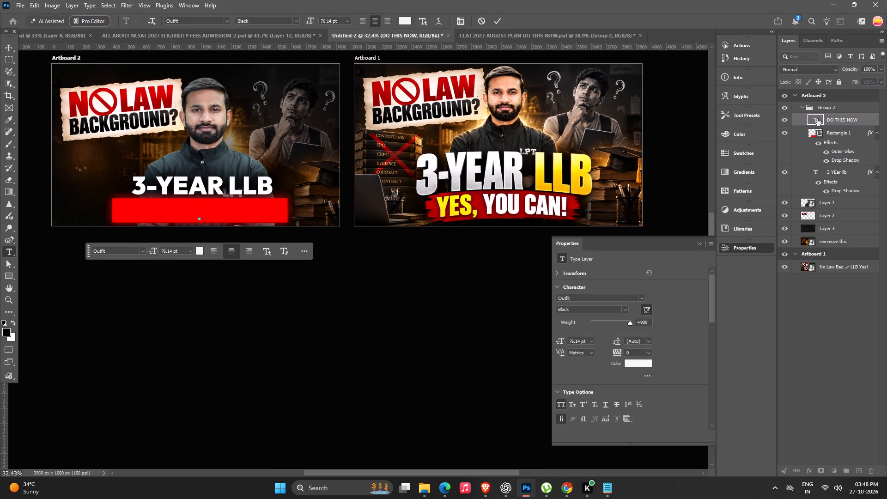
type("YES")
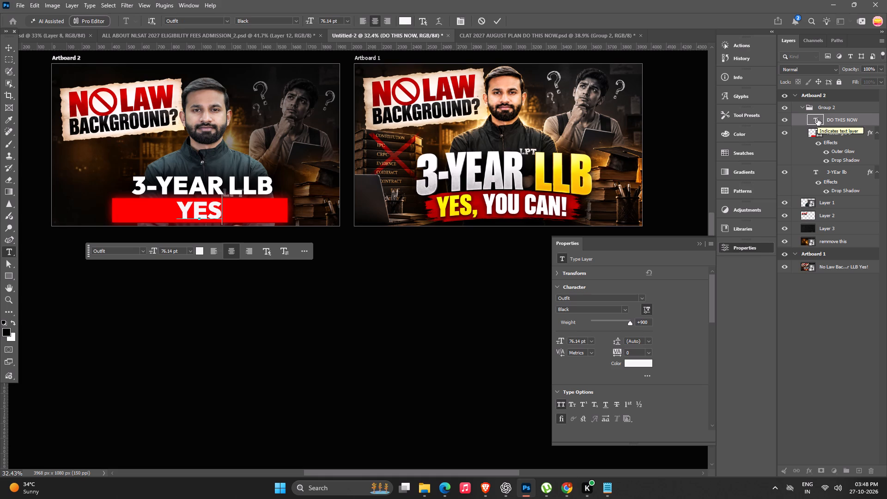
key("comma")
key("space")
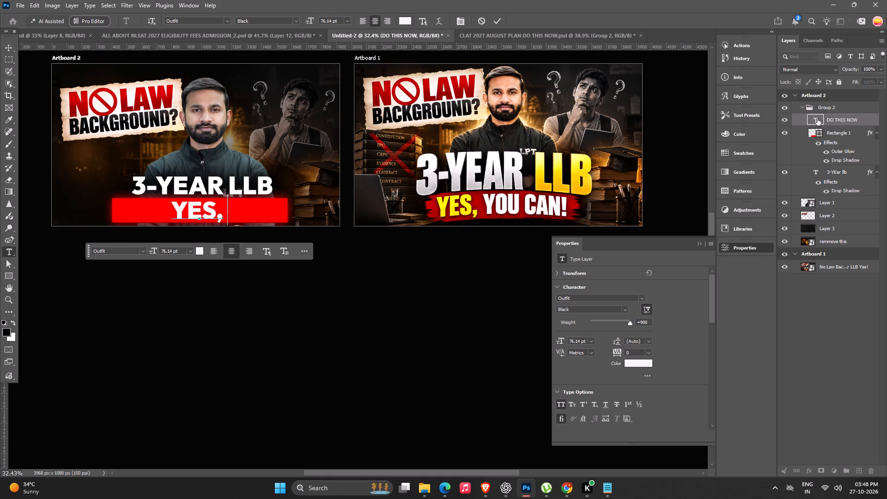
type("you")
key("space")
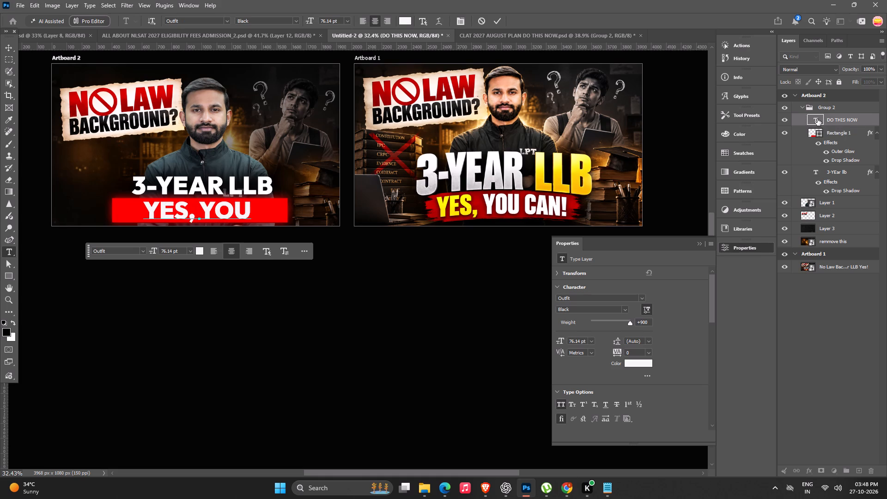
type("can")
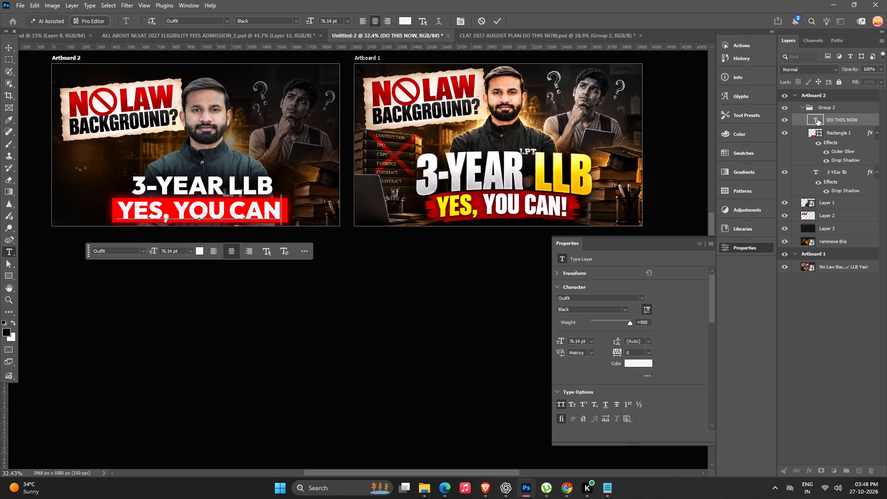
key("shift+bar")
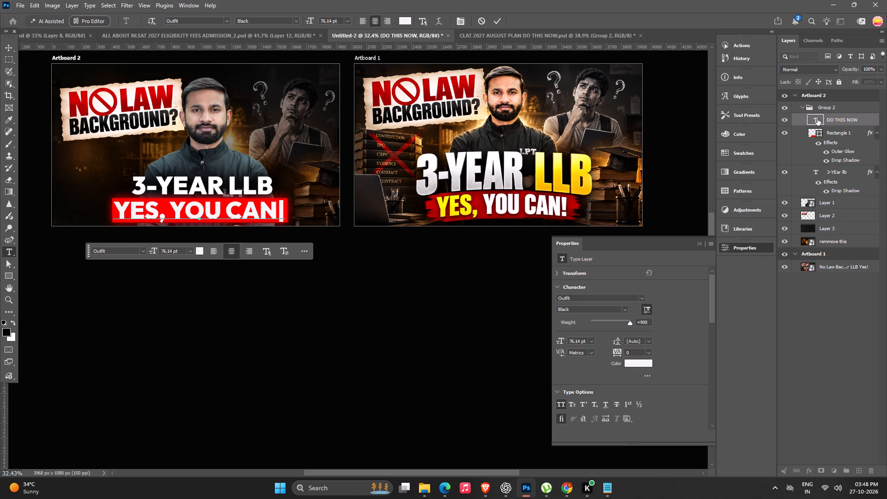
key("BackSpace")
key("backslash")
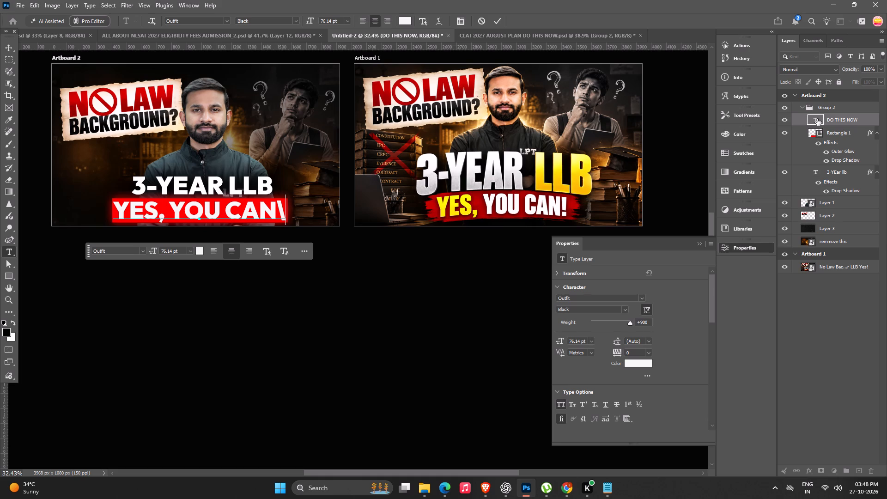
key("BackSpace")
key("shift+exclam")
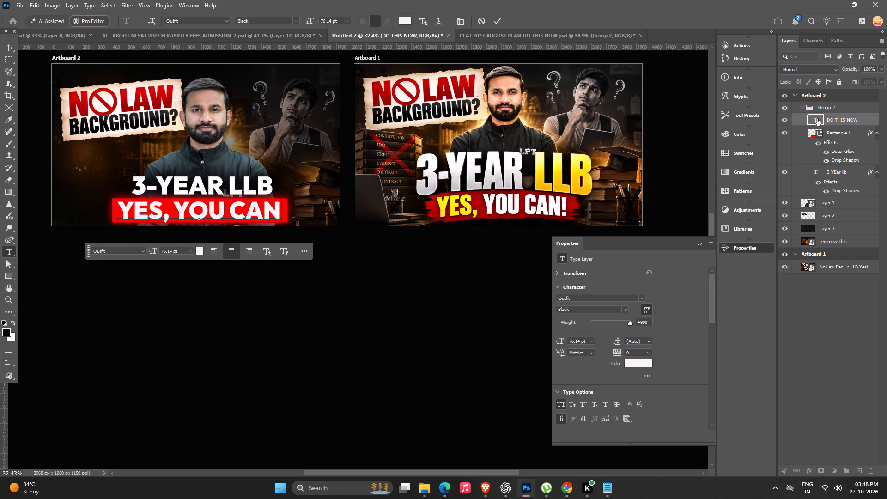
key("Return")
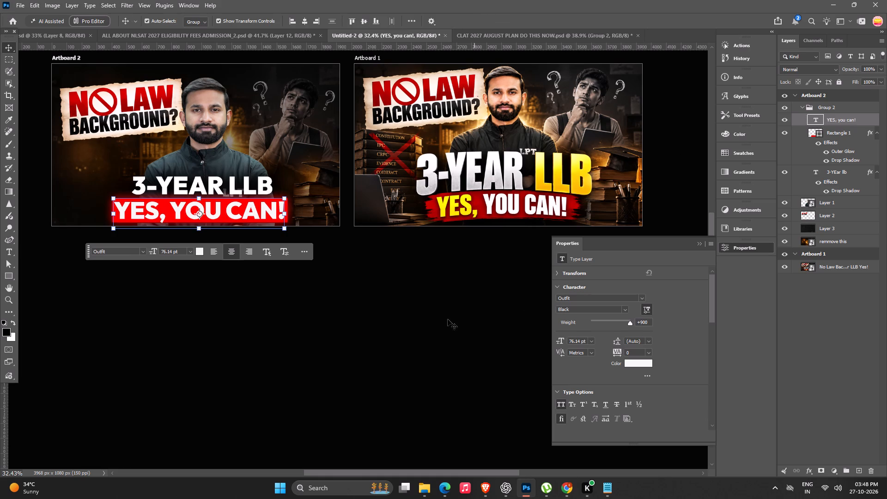
Enlarge the title group in Artboard 2 to about 116% and position it centred just above the artboard's bottom edge.
key("space")
key("space")
key("space")
key("space")
key("space")
key("space")
key("space")
left_click_drag(432, 284, 542, 263)
left_click(340, 304)
key("space")
key("space")
key("space")
left_click_drag(340, 304, 336, 333)
scroll(341, 212, "up", 4, "alt")
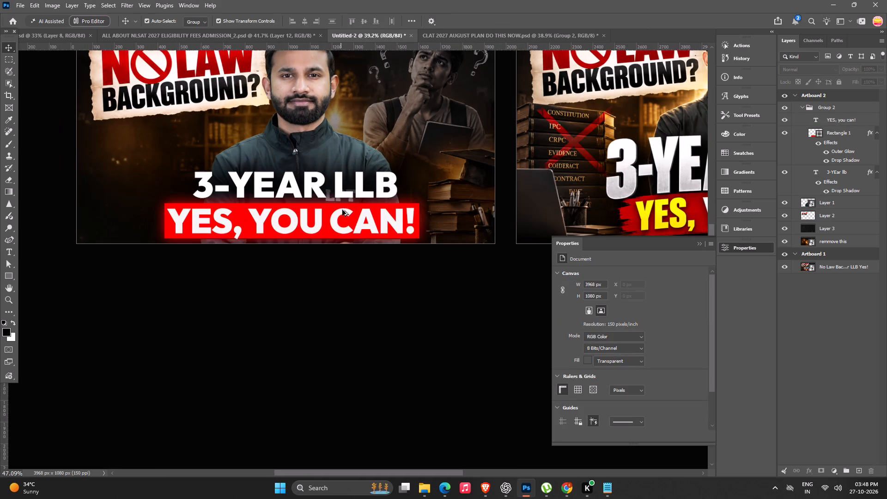
left_click(414, 206)
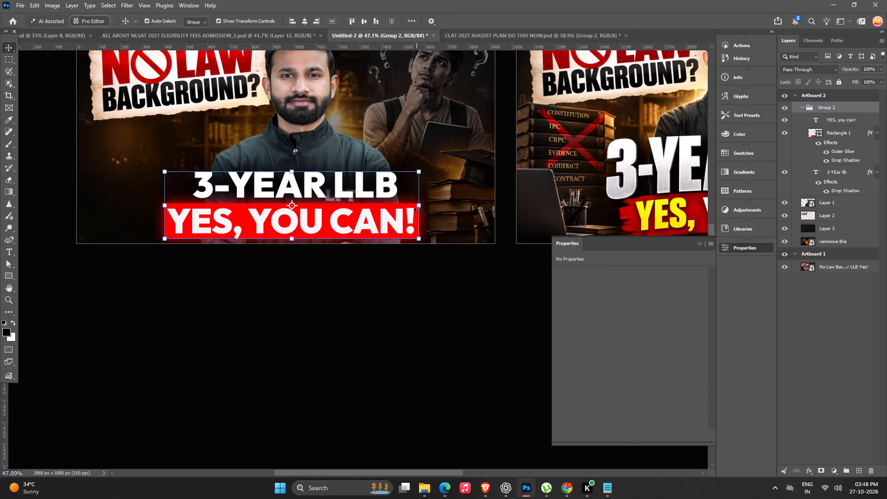
left_click_drag(418, 168, 437, 162, "alt")
left_click_drag(381, 214, 381, 206)
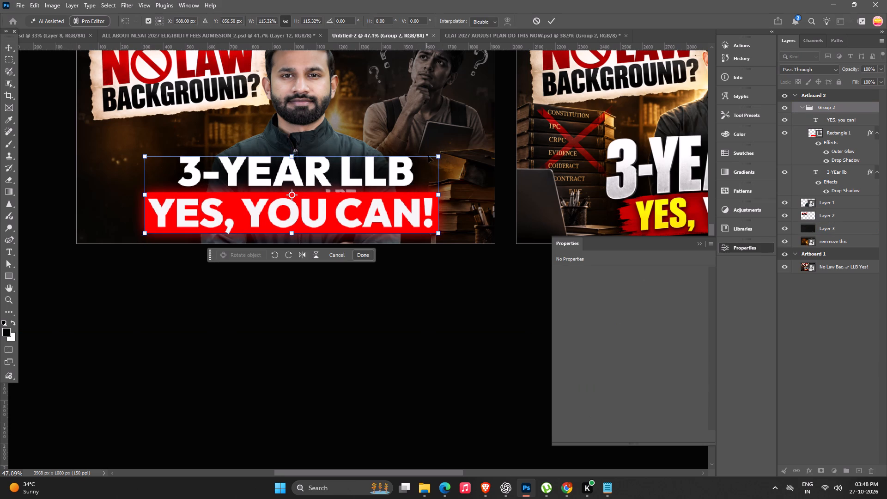
left_click_drag(438, 155, 448, 155, "alt")
left_click_drag(389, 193, 389, 199)
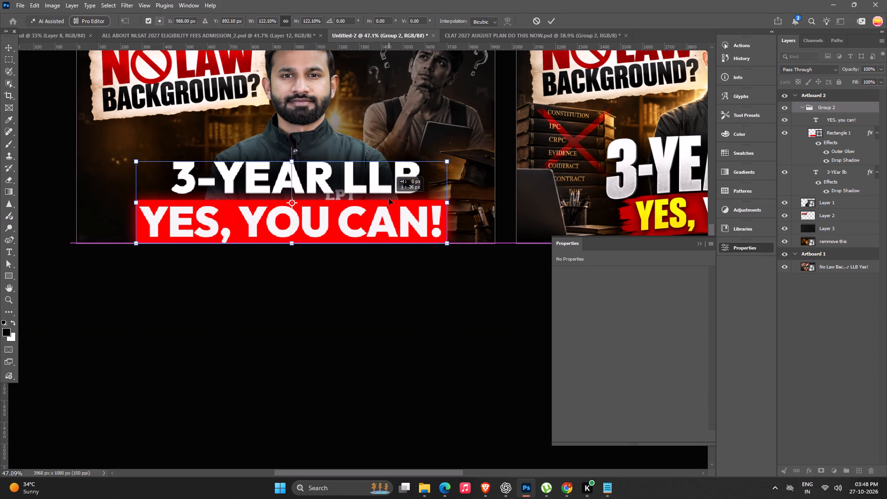
left_click_drag(389, 199, 389, 199)
left_click_drag(445, 163, 438, 164, "alt")
left_click(379, 211)
key("Return")
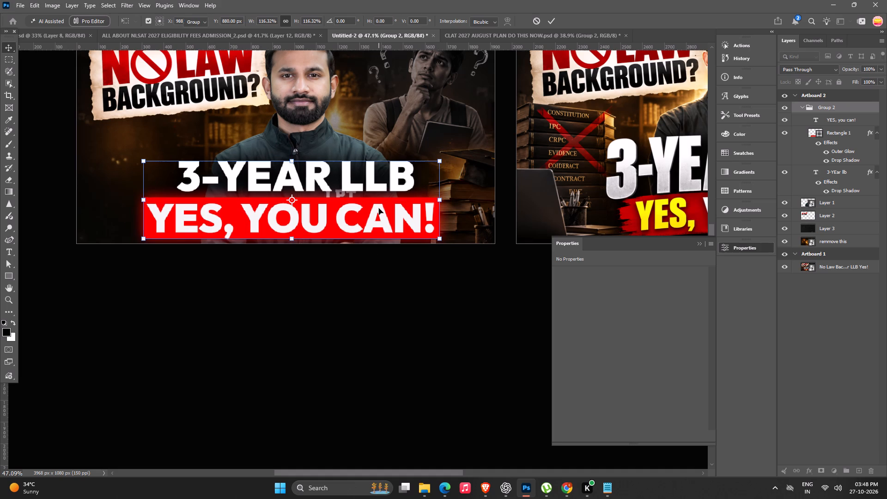
Add a linear black-to-transparent gradient fill to Artboard 2, darkest at the bottom edge and fading out above the artboard's top.
left_click(371, 349)
scroll(370, 349, "down", 6, "alt")
key("space")
key("space")
left_click_drag(281, 362, 218, 381)
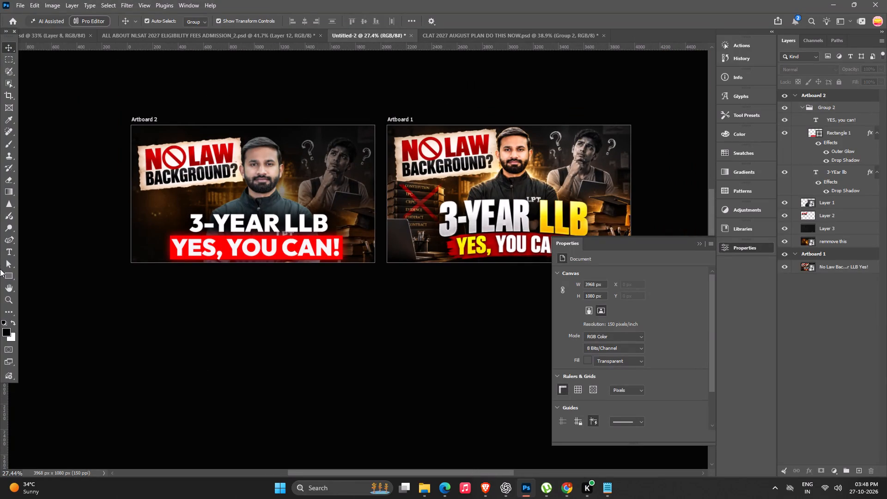
left_click(13, 194)
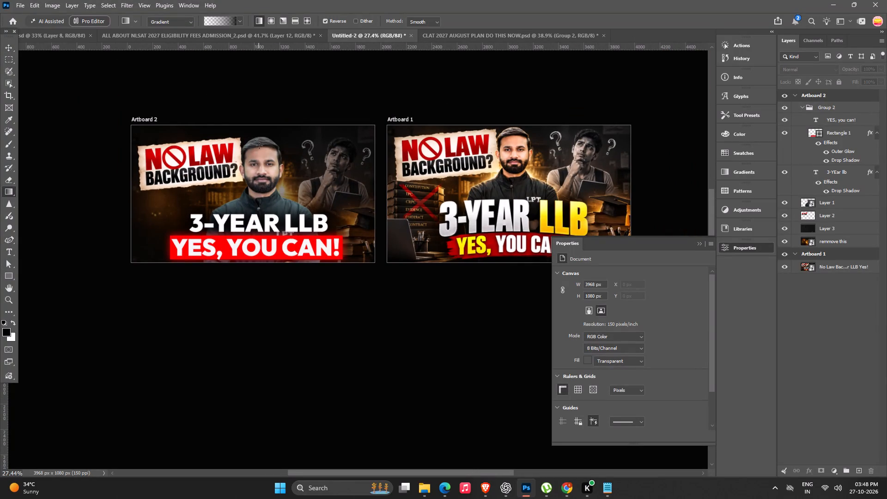
left_click_drag(259, 146, 260, 251)
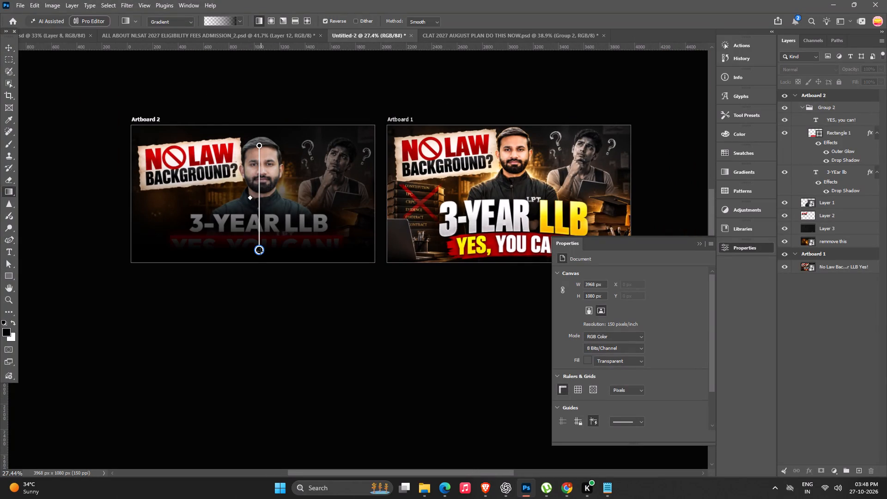
left_click_drag(260, 251, 257, 261)
left_click_drag(258, 145, 265, 82)
key("Return")
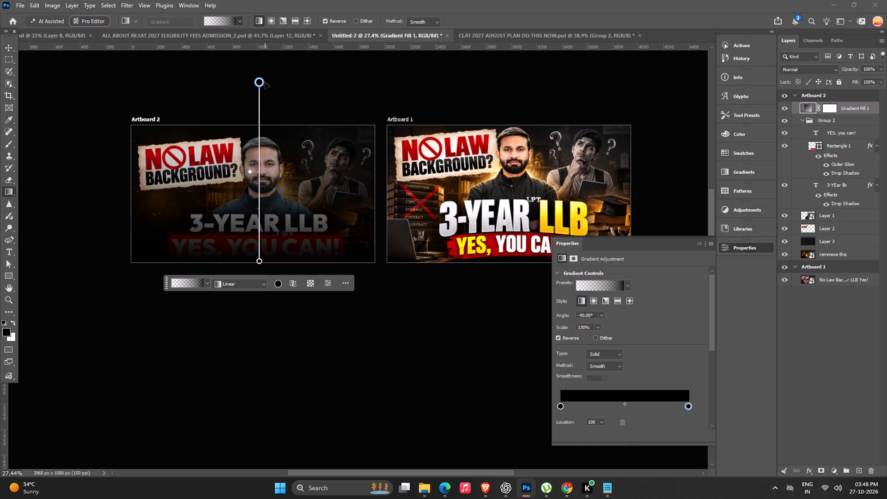
Move the gradient fill layer down the stack to just beneath the 3-YEAR LLB text and out of Group 2.
left_click(12, 40)
left_click(12, 47)
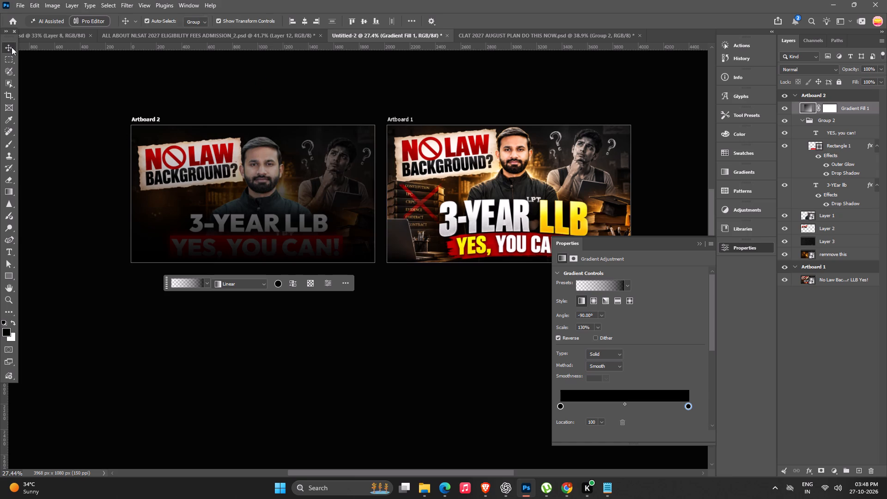
key("ctrl+bracketleft")
key("ctrl+bracketleft")
key("ctrl+bracketleft")
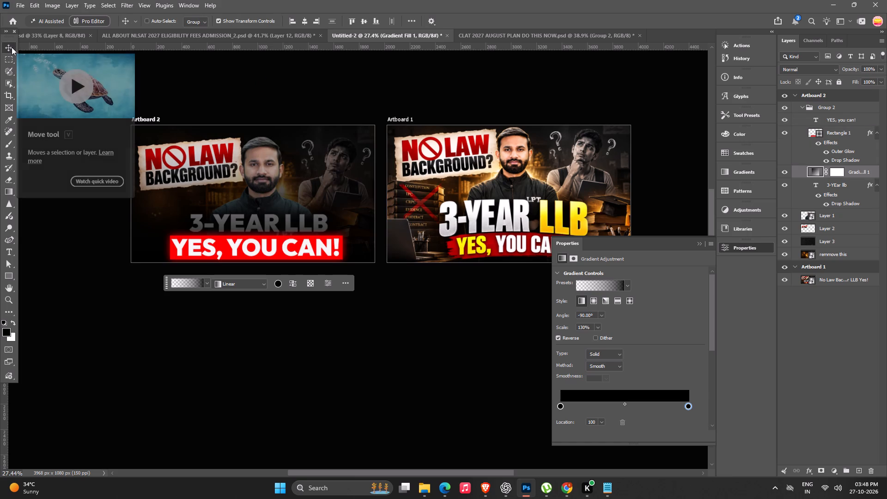
key("ctrl+bracketleft")
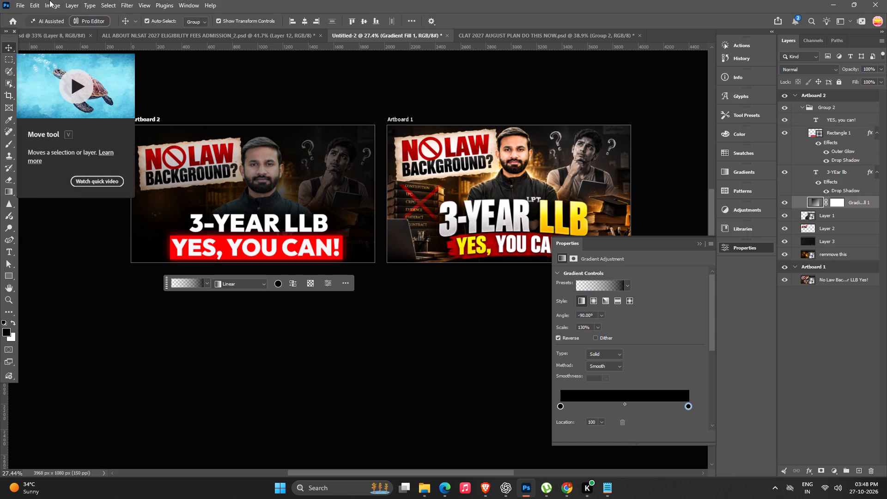
Paint black on the gradient fill's mask with a brush enlarged to 900, clearing the darkening from the upper part of Artboard 2.
left_click(834, 197)
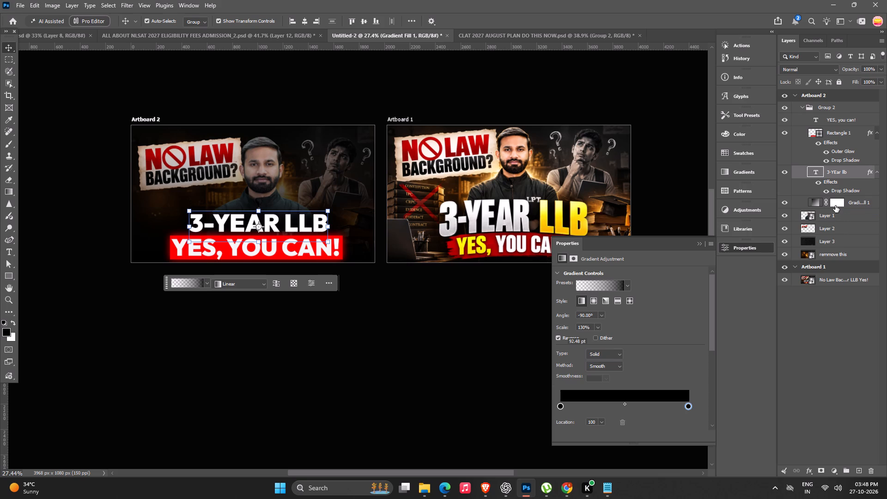
left_click(835, 206)
key("b")
left_click_drag(181, 181, 428, 173)
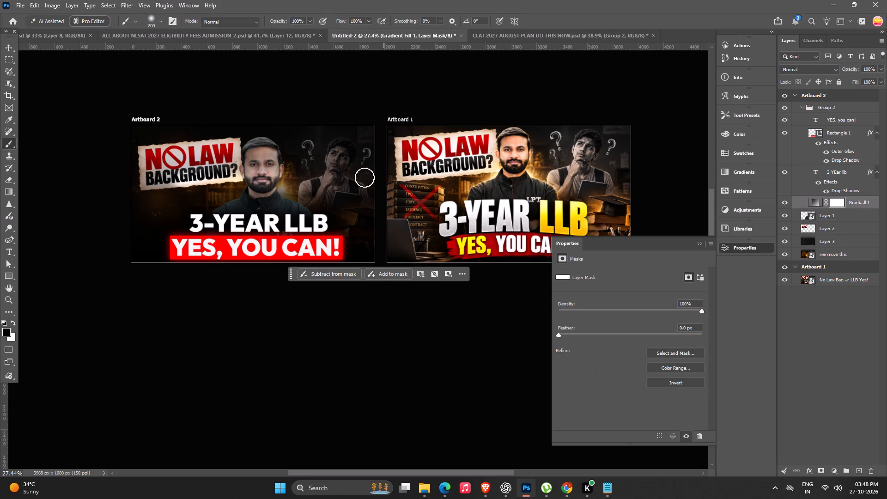
key("bracketright")
key("bracketright")
key("bracketright")
key("bracketright")
key("bracketright")
key("bracketright")
key("bracketright")
key("bracketright")
key("bracketright")
left_click_drag(179, 164, 352, 167)
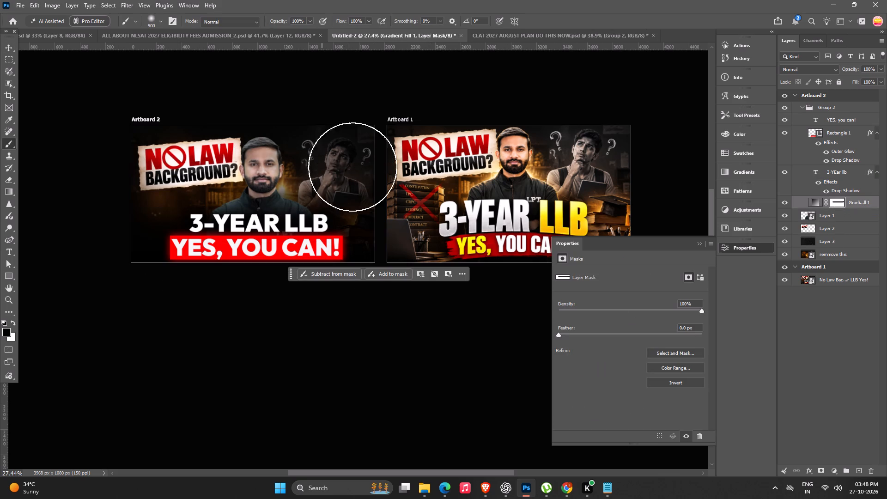
left_click_drag(352, 167, 242, 163)
scroll(265, 183, "up", 4)
key("space")
key("space")
key("space")
key("space")
key("space")
key("space")
key("space")
key("space")
key("space")
key("space")
key("space")
left_click_drag(273, 212, 311, 196)
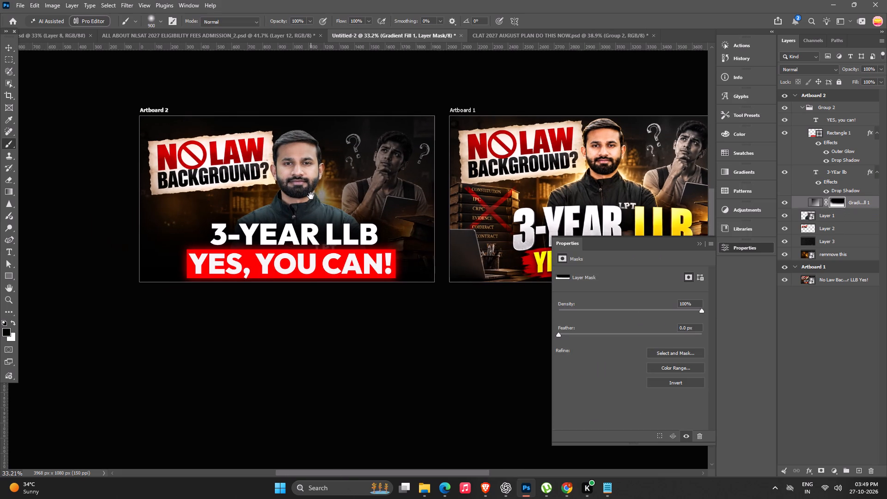
left_click_drag(311, 196, 310, 196)
scroll(291, 203, "up", 2, "alt")
left_click_drag(151, 150, 508, 150)
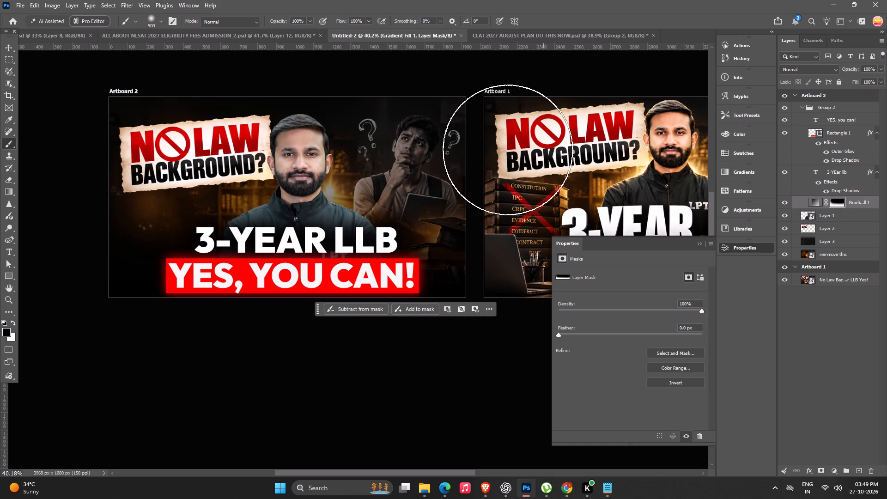
left_click_drag(508, 150, 401, 180)
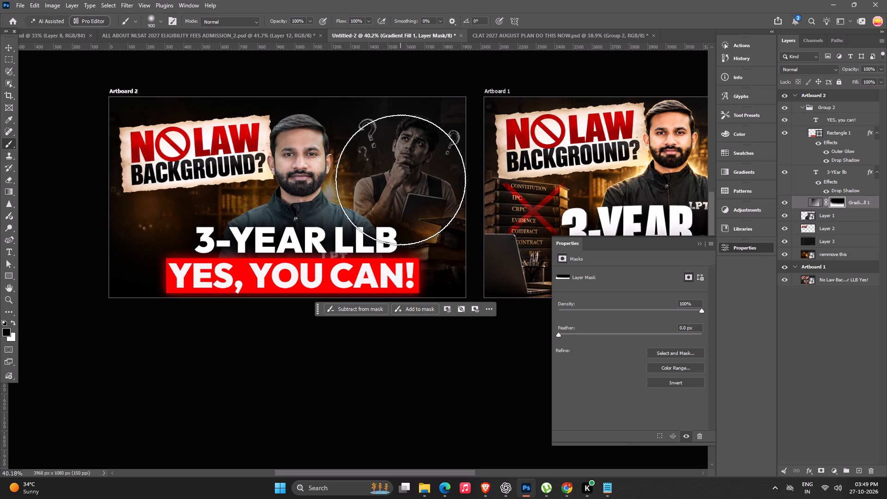
left_click_drag(401, 180, 277, 160)
scroll(282, 155, "down", 7, "alt")
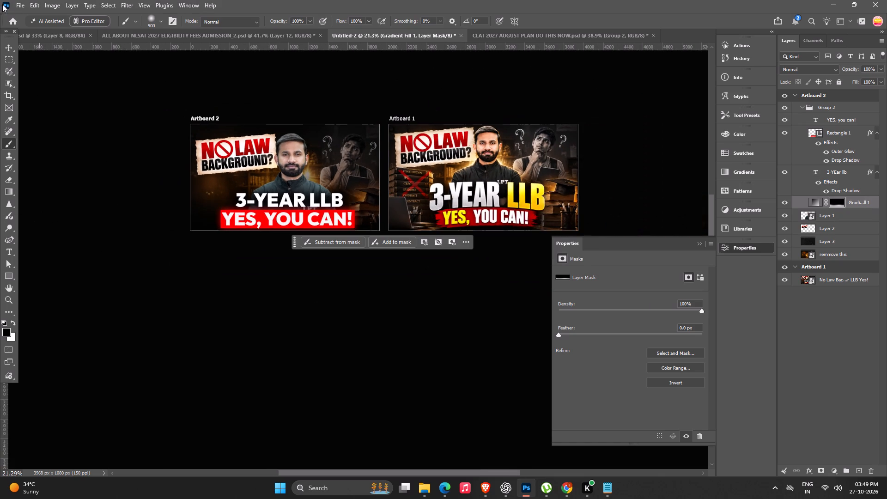
left_click(6, 44)
left_click(224, 359)
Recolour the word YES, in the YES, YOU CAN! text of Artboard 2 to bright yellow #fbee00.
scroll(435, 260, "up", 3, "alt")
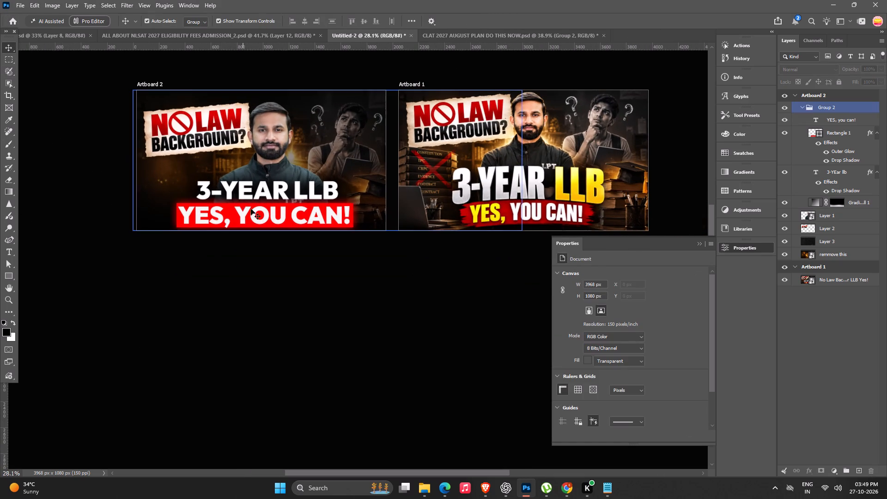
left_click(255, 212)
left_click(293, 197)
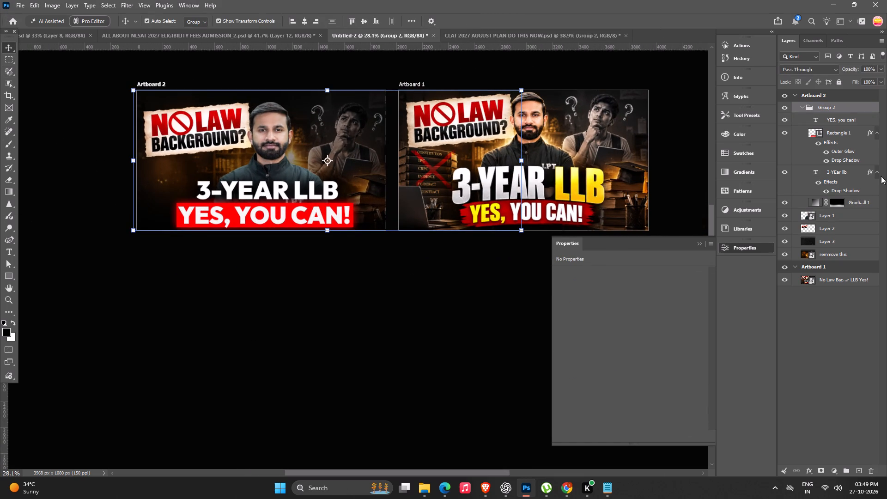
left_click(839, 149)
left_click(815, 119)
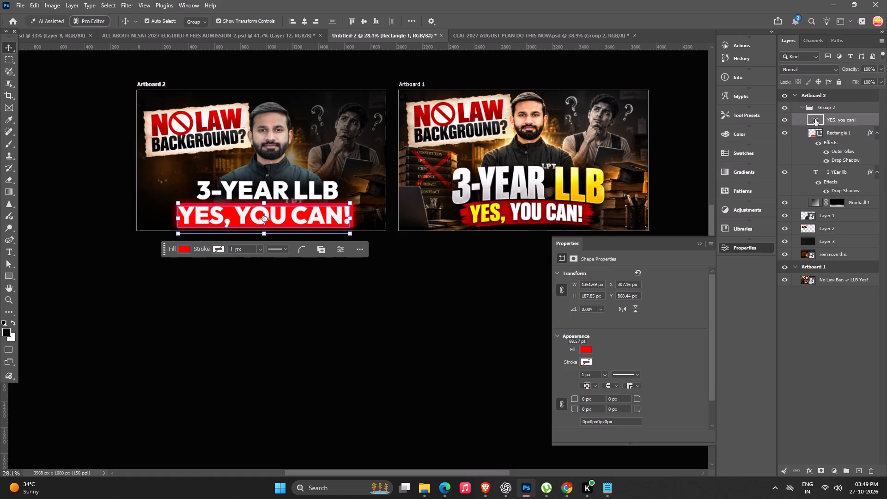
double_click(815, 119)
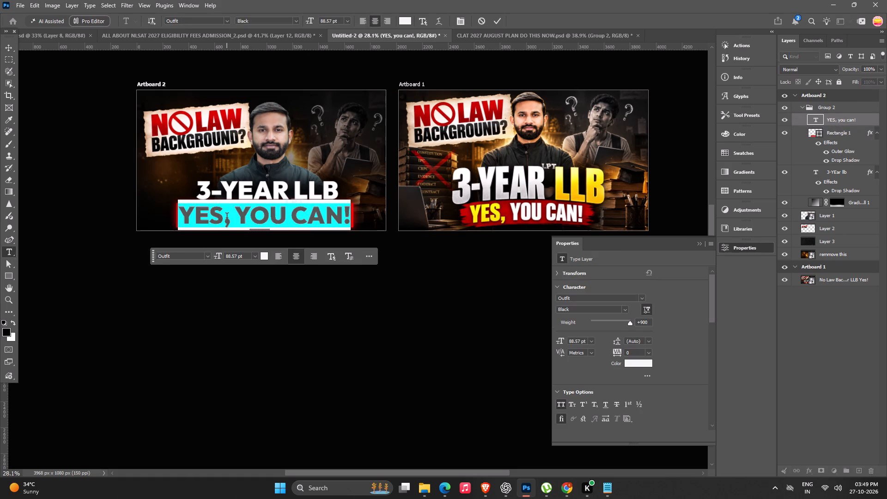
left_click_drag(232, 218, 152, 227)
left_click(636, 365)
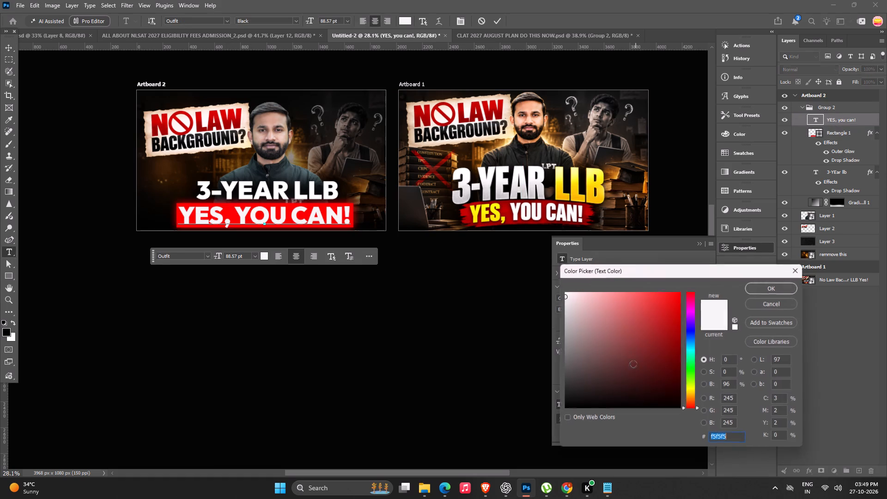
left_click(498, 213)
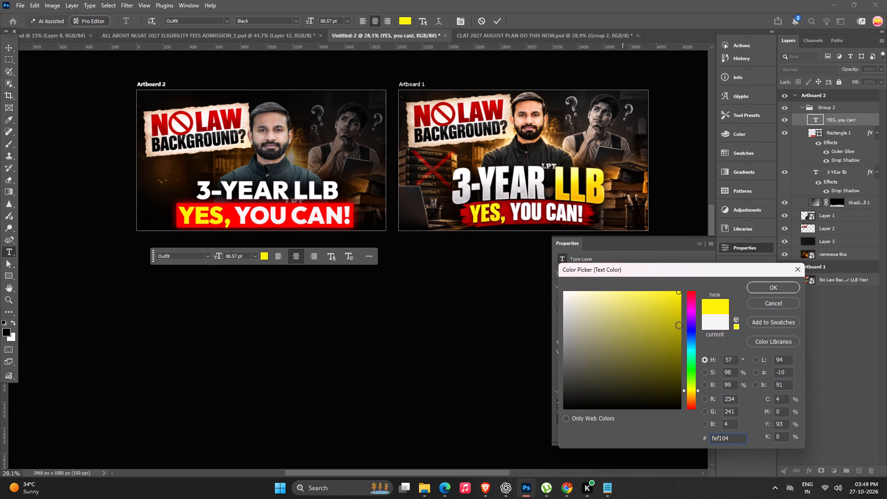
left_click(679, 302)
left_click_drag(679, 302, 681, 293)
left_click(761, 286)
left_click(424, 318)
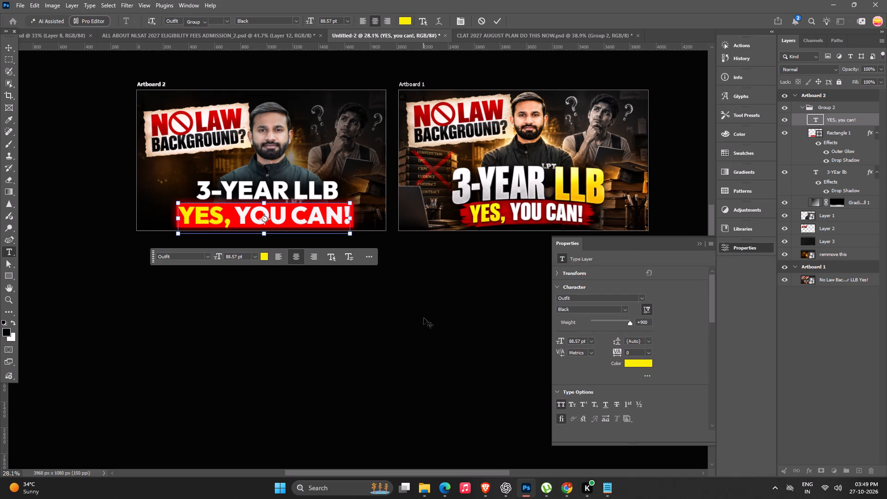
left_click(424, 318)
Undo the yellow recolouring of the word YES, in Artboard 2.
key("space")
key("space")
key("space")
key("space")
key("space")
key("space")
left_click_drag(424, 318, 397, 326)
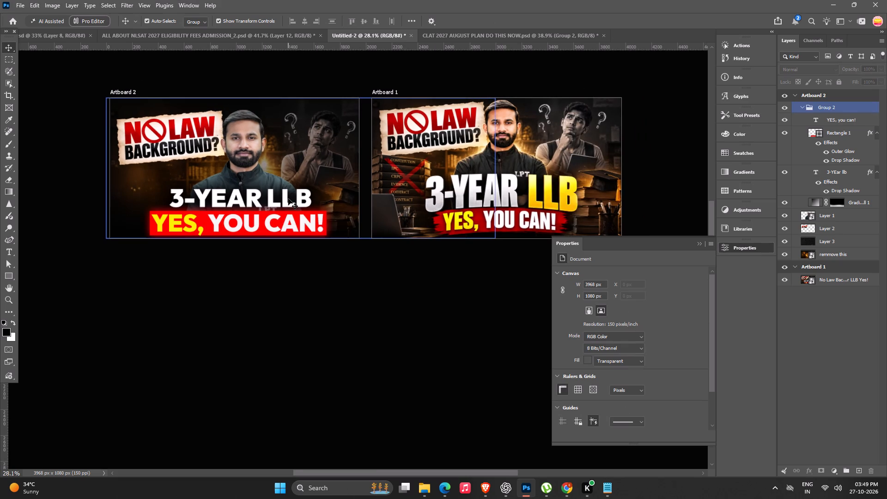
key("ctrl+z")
Recolour only the word LLB in Artboard 2's 3-YEAR LLB text with yellow sampled from Artboard 1's LLB lettering.
left_click(289, 197)
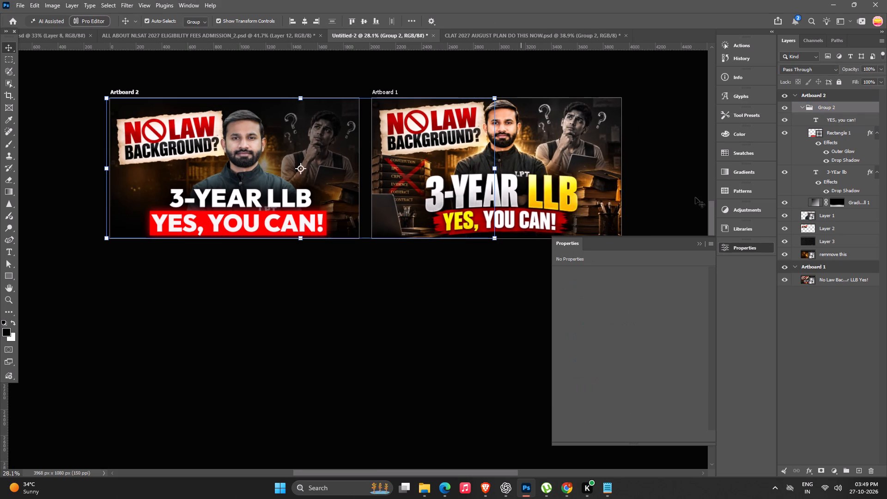
left_click(837, 172)
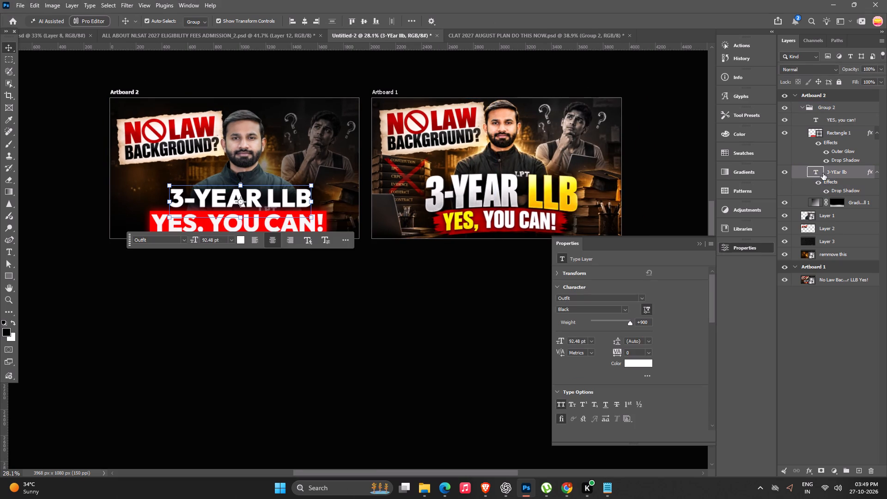
double_click(819, 173)
left_click_drag(267, 196, 284, 196)
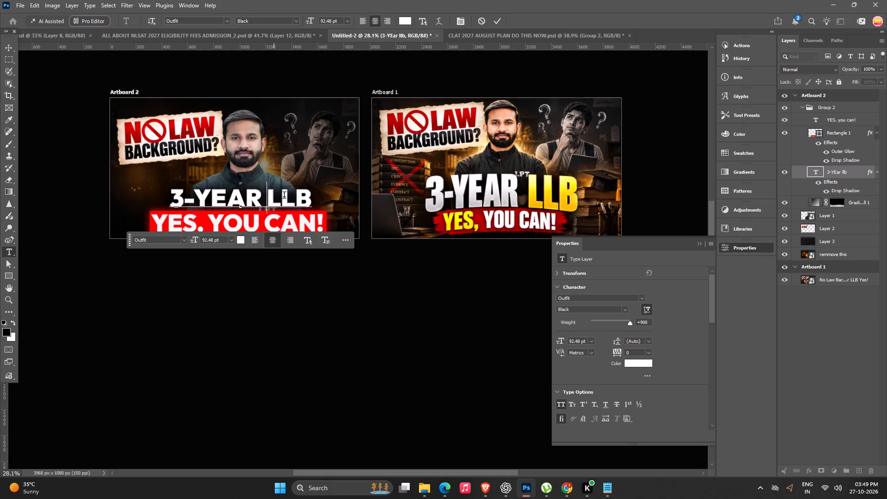
left_click_drag(284, 196, 339, 196)
left_click(638, 365)
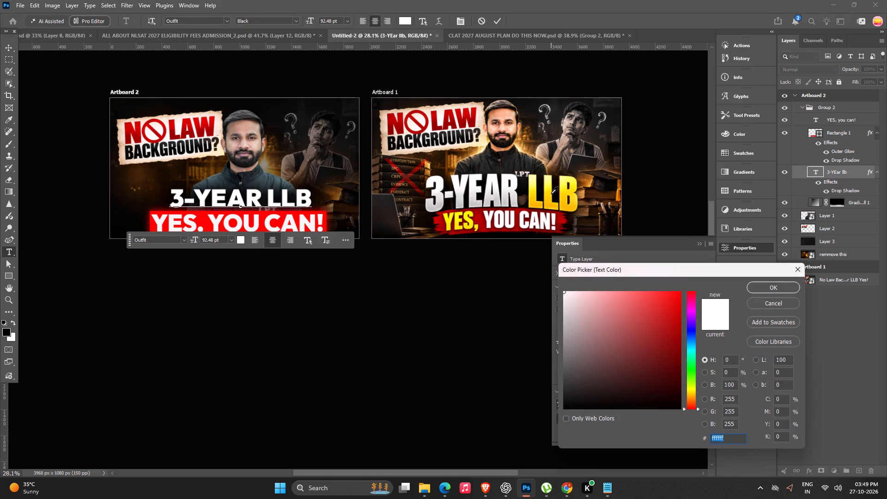
left_click(551, 194)
left_click(546, 190)
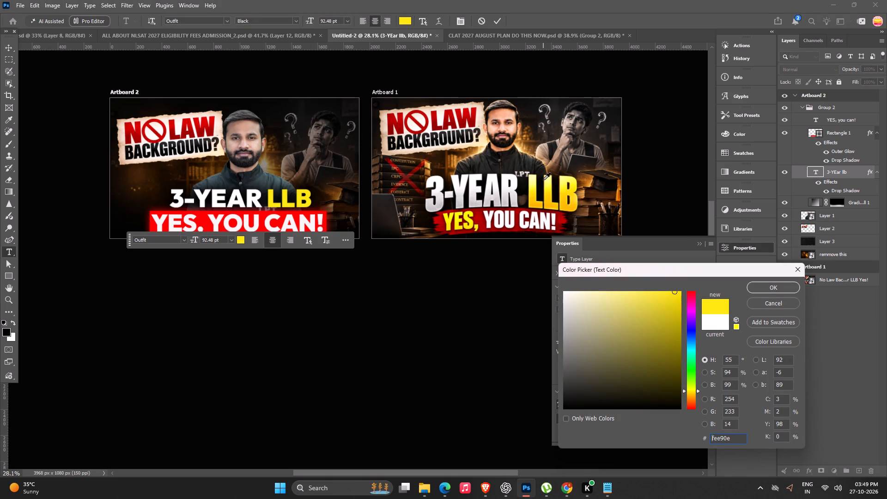
left_click(548, 200)
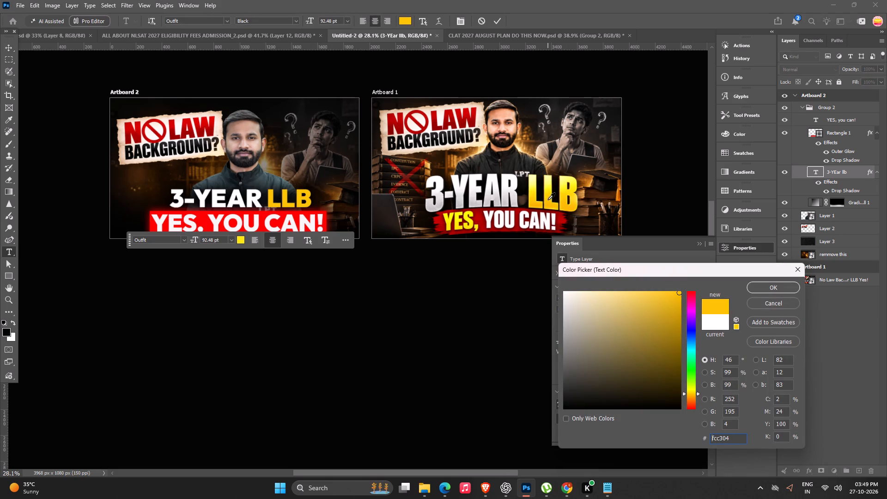
left_click_drag(553, 196, 556, 189)
left_click(549, 191)
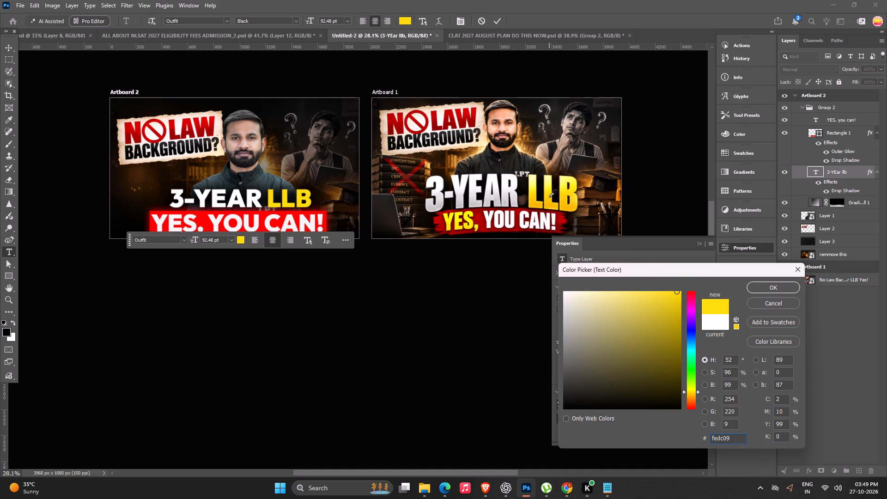
left_click(549, 197)
left_click(547, 181)
left_click(547, 189)
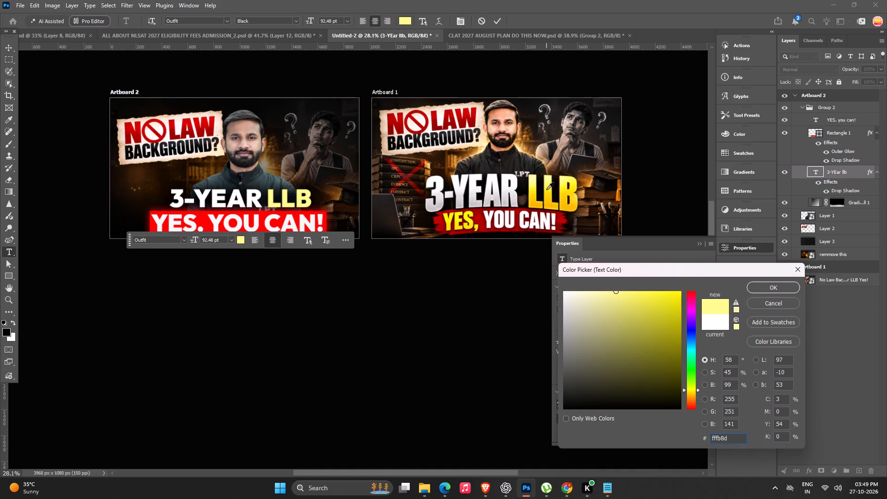
left_click(750, 287)
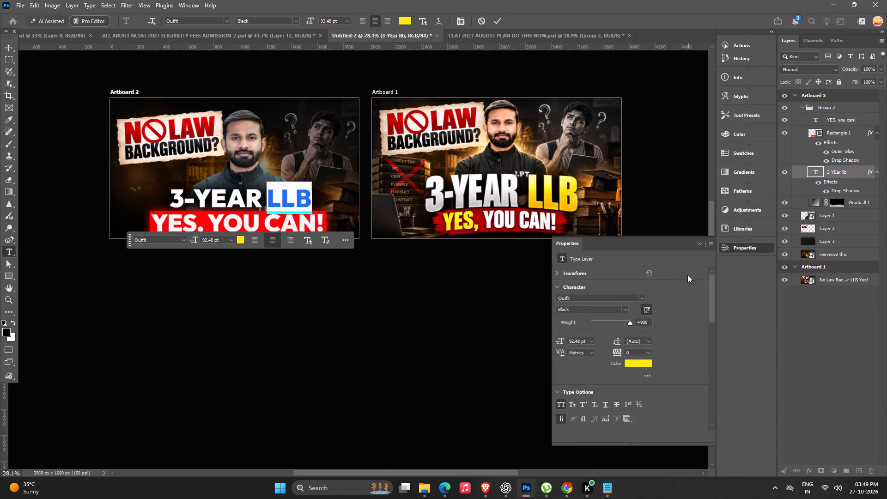
left_click(666, 184)
left_click(104, 359)
Scale the presenter on Layer 1 slightly to about 937 × 1541 px and move him up to about X 566, Y 68 px.
scroll(117, 357, "down", 7, "alt")
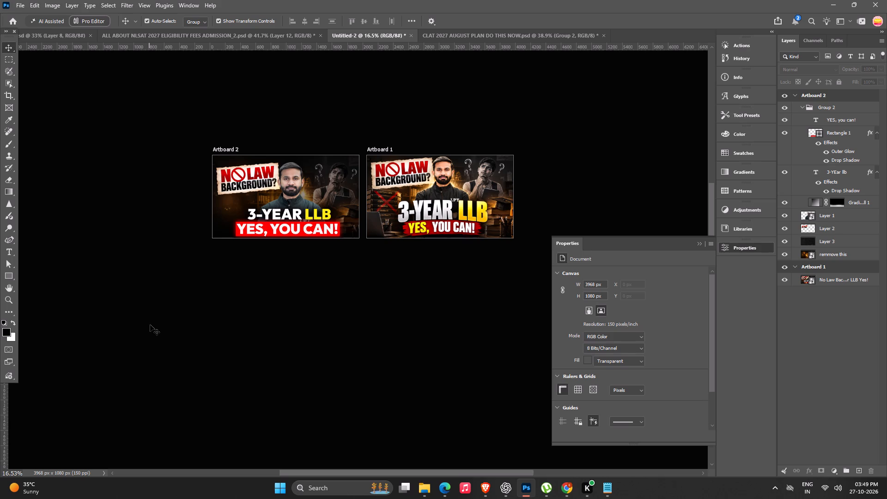
scroll(268, 225, "up", 7, "alt")
key("space")
key("space")
left_click_drag(275, 227, 218, 243)
left_click(254, 158)
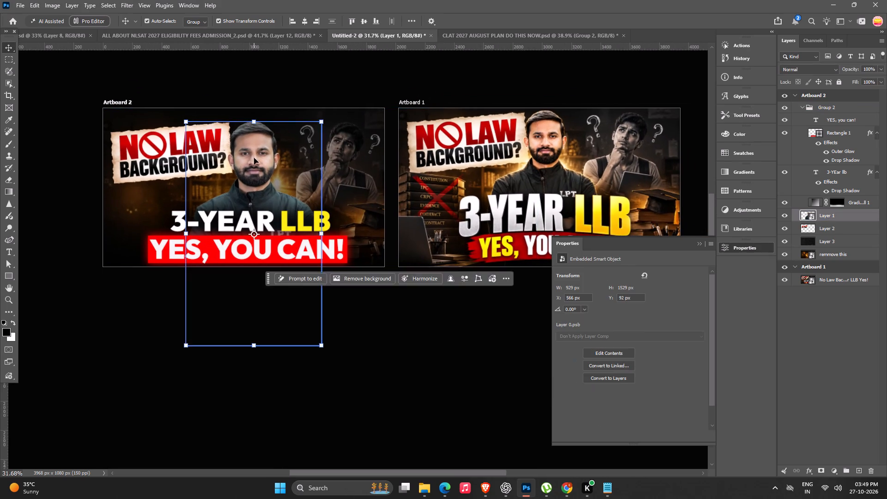
key("space")
key("space")
left_click_drag(254, 158, 316, 158)
left_click_drag(384, 122, 400, 119, "alt")
left_click(345, 162)
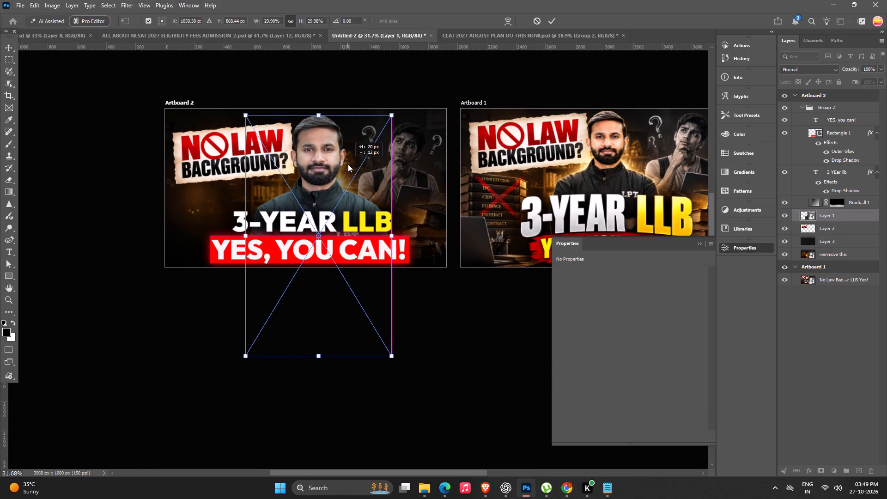
left_click_drag(393, 117, 380, 120, "alt")
left_click_drag(334, 176, 334, 175)
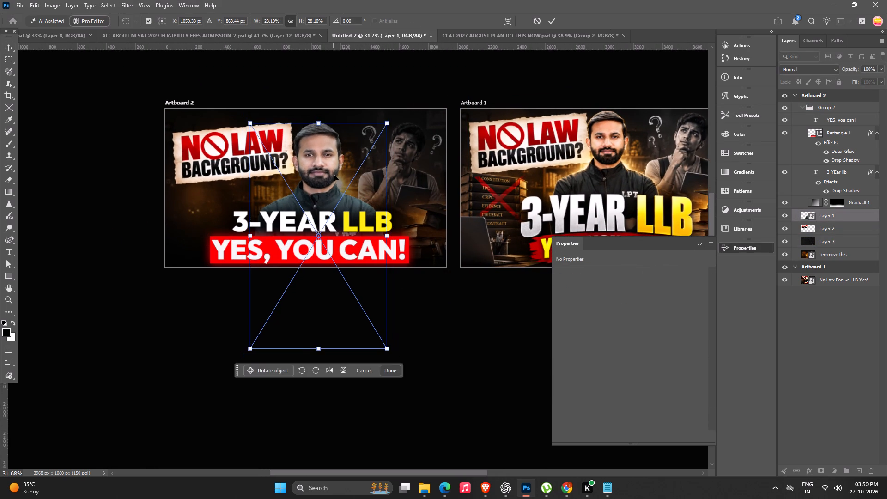
left_click_drag(334, 175, 332, 156)
left_click_drag(387, 98, 349, 106, "alt")
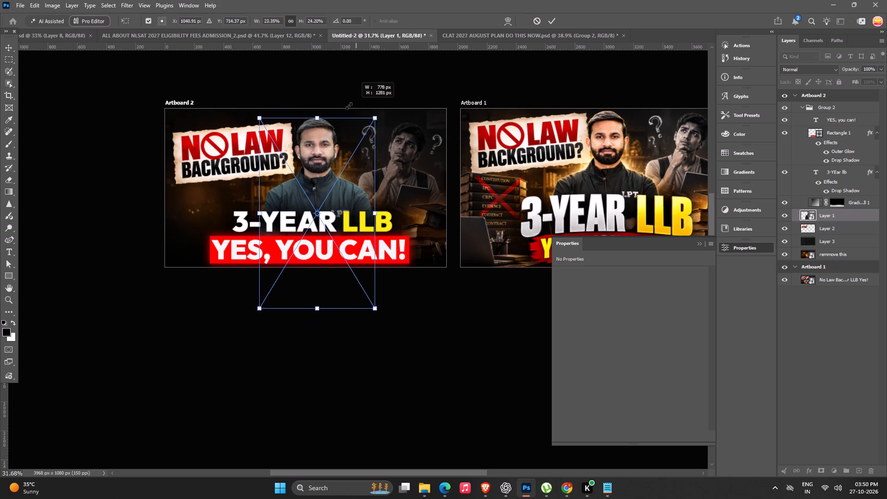
left_click_drag(349, 106, 345, 107, "alt")
left_click_drag(335, 163, 336, 152)
key("ctrl+z")
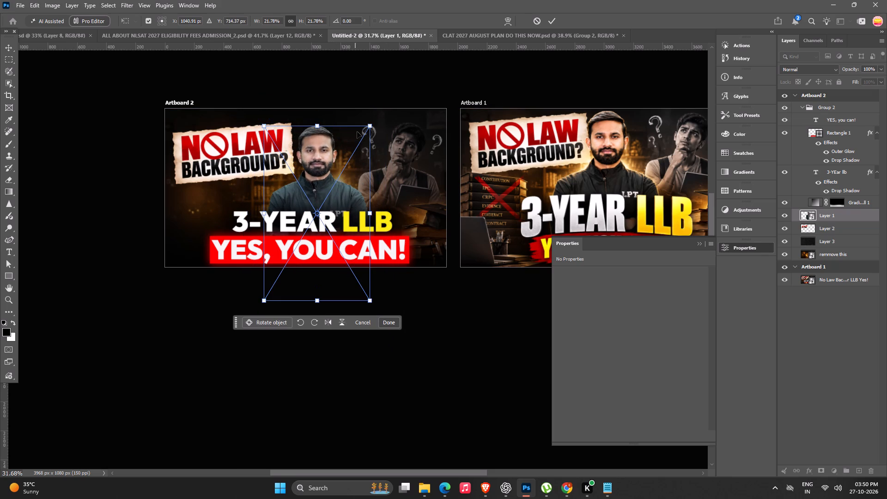
key("ctrl+z")
left_click_drag(336, 146, 335, 161)
key("Return")
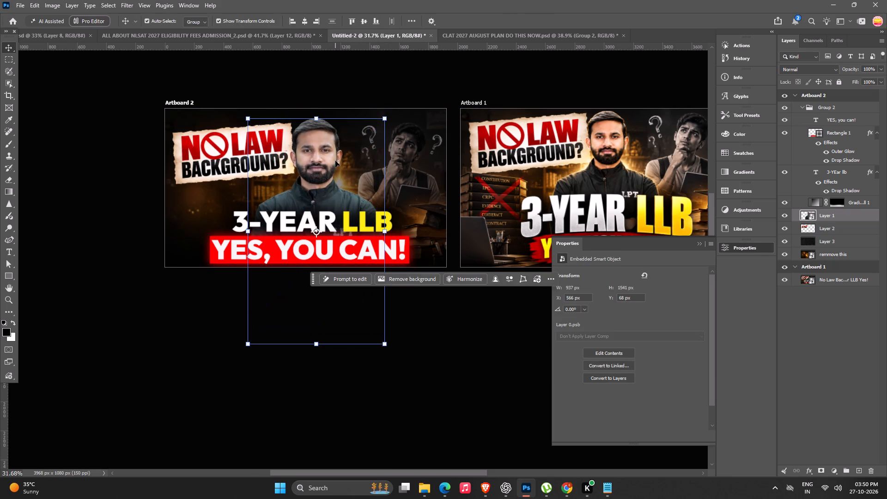
Delete the reference Artboard 1 with its thumbnail image.
left_click(445, 363)
key("space")
key("space")
key("space")
key("space")
key("space")
key("space")
key("space")
key("space")
key("space")
key("space")
key("space")
key("space")
key("space")
key("space")
key("space")
key("space")
key("space")
key("space")
key("space")
key("space")
left_click_drag(421, 353, 290, 380)
left_click_drag(302, 377, 342, 360)
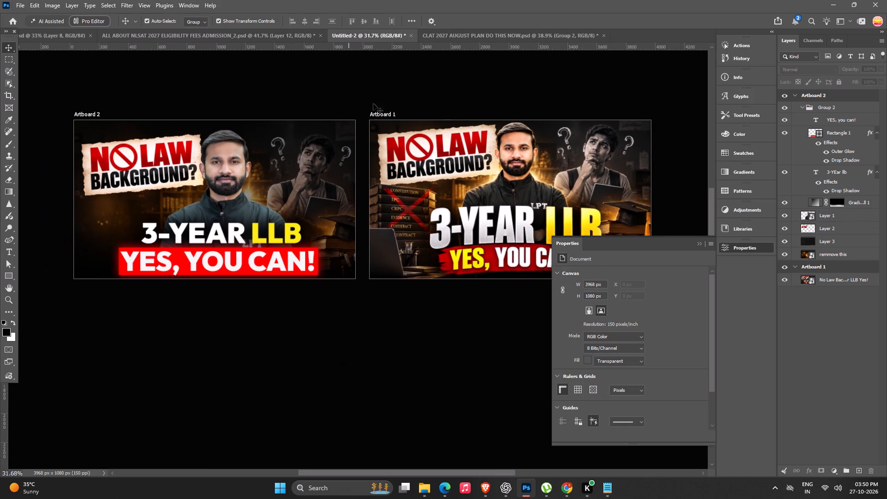
left_click(385, 113)
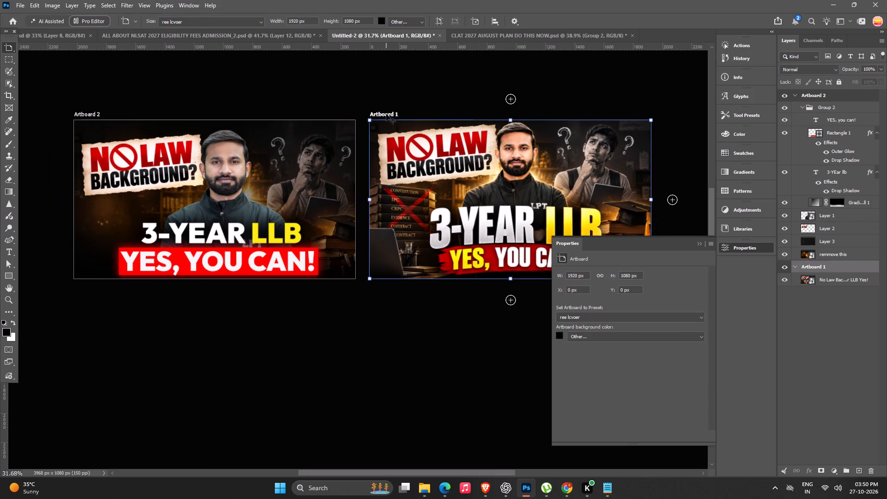
key("Delete")
Add a layer mask to Layer 3 and paint black on it with the 900 brush over the thinking student, lifting the darkening there.
key("space")
key("space")
key("space")
key("space")
key("space")
key("space")
key("space")
left_click_drag(284, 229, 418, 206)
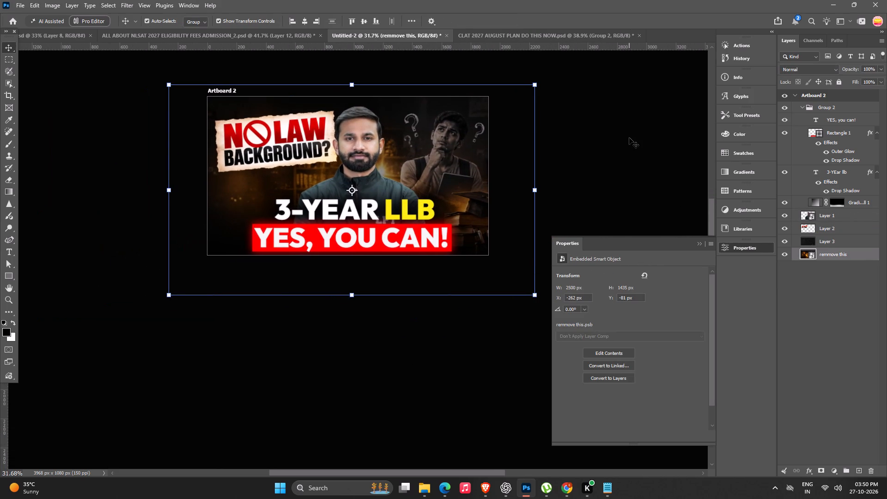
left_click(629, 138)
left_click(396, 170)
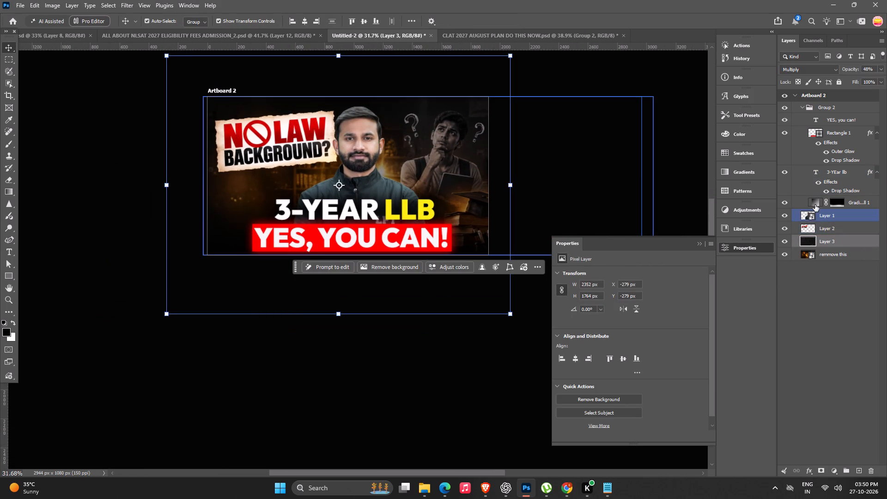
left_click(815, 204)
left_click(815, 204)
left_click(816, 242)
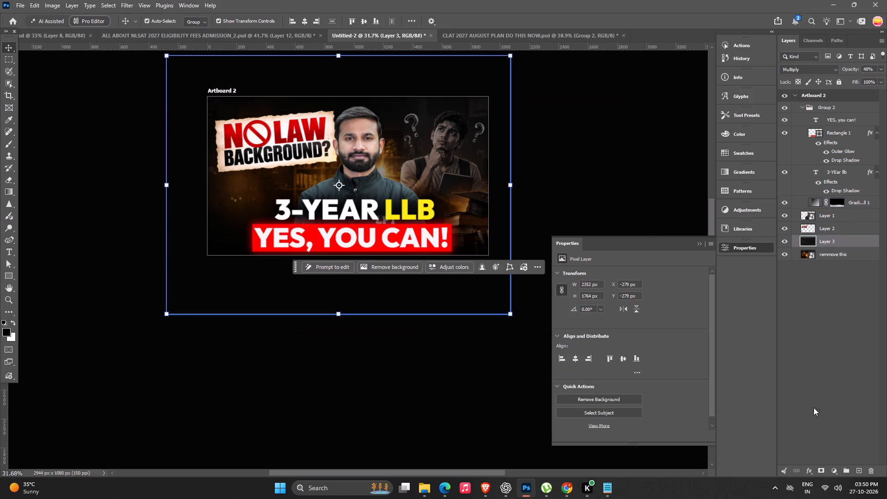
left_click(821, 472)
key("b")
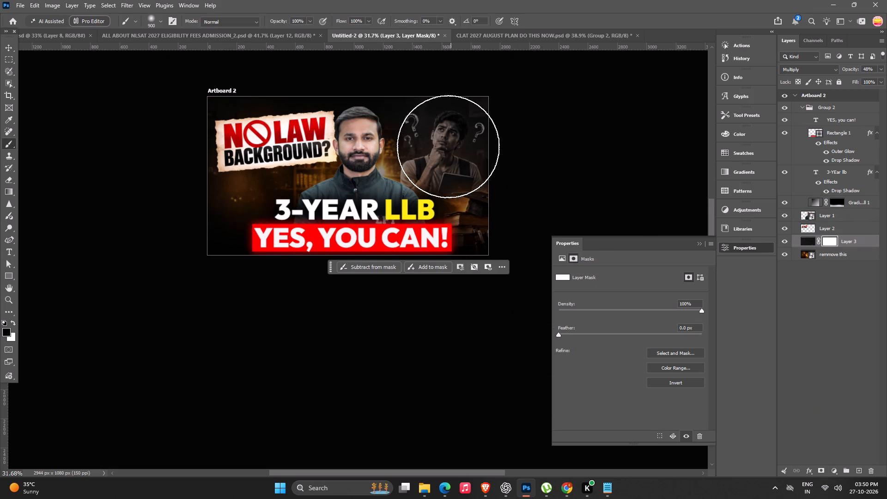
left_click(448, 146)
Draw a black rectangle about 1525 × 179 px above Layer 3, spanning behind the 3-YEAR LLB line.
key("space")
key("space")
key("space")
key("space")
key("space")
left_click_drag(409, 146, 354, 154)
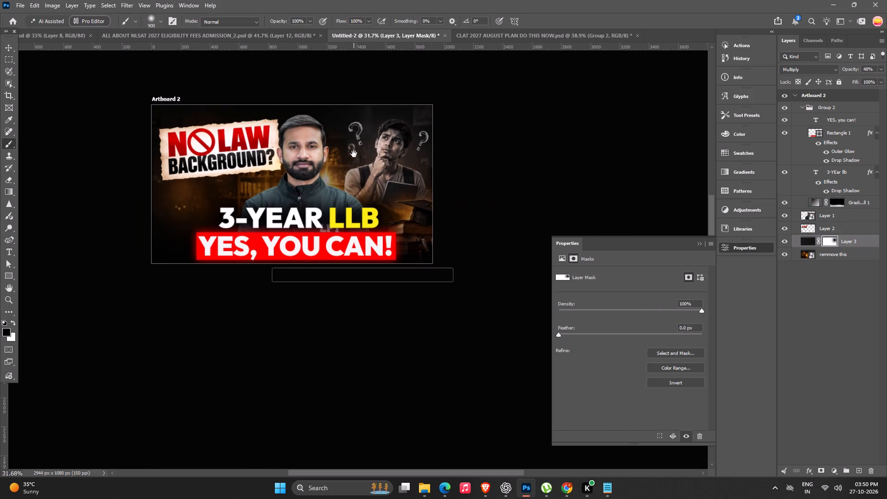
key("space")
key("space")
left_click_drag(377, 363, 384, 362)
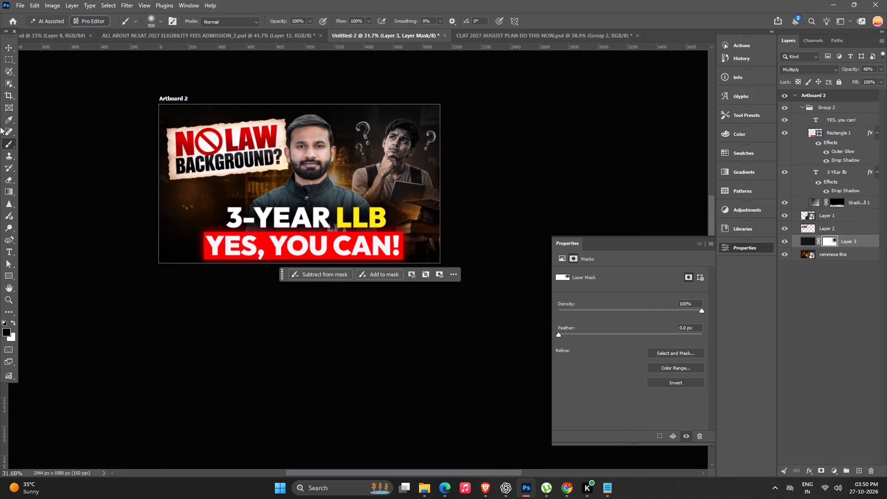
left_click(12, 271)
left_click_drag(187, 203, 194, 206)
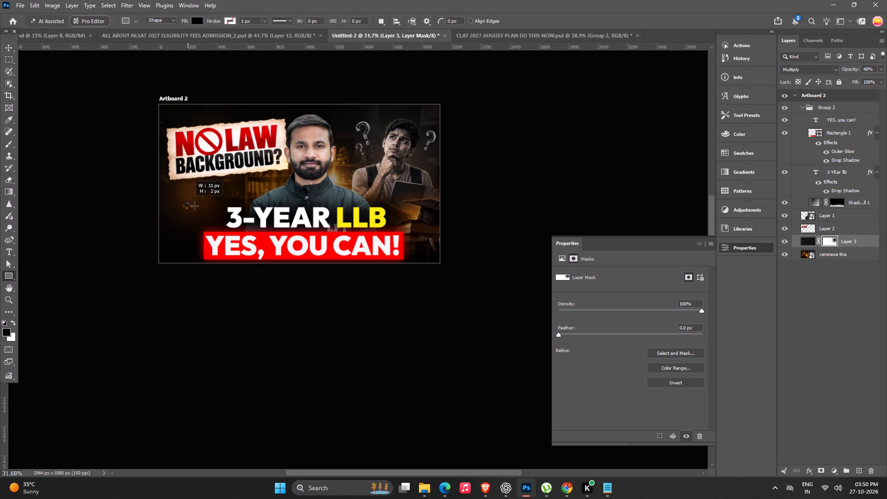
left_click_drag(194, 206, 410, 229)
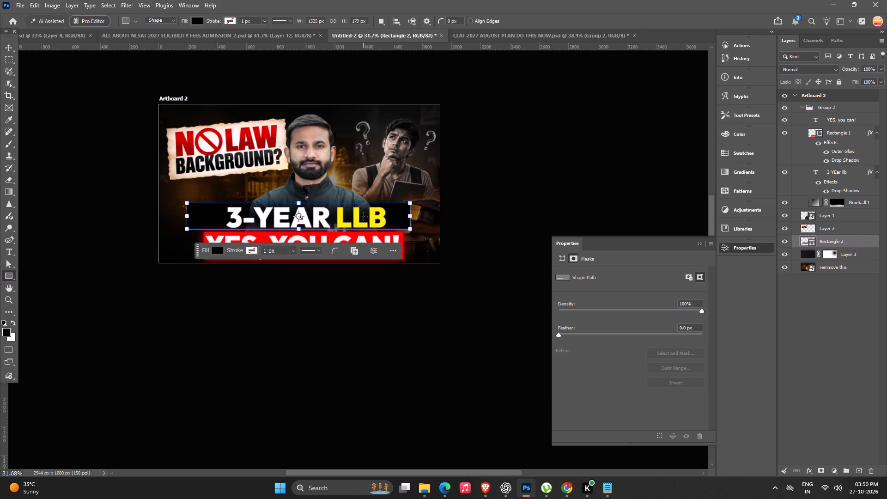
Move the black Rectangle 2 layer into Group 2, directly beneath the 3-YEAR LLB text layer.
key("Return")
key("ctrl+shift+bracketright")
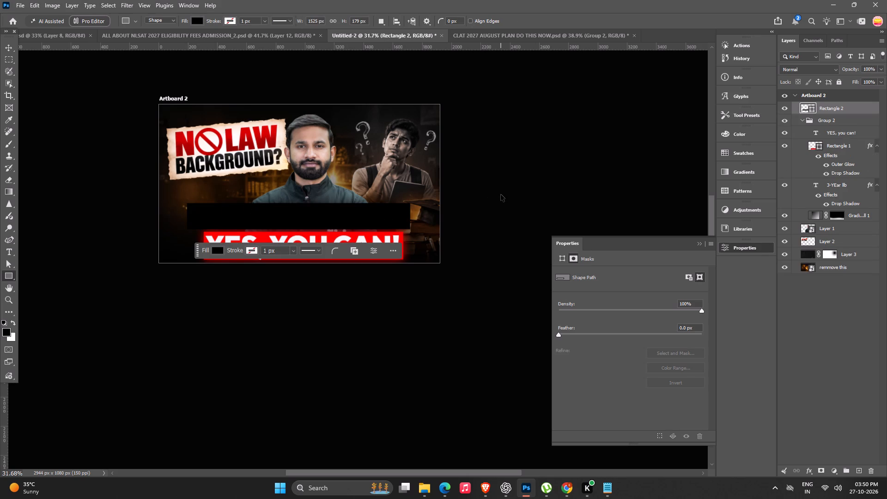
scroll(501, 195, "up", 1)
key("ctrl+bracketleft")
key("ctrl+bracketleft")
key("ctrl+bracketleft")
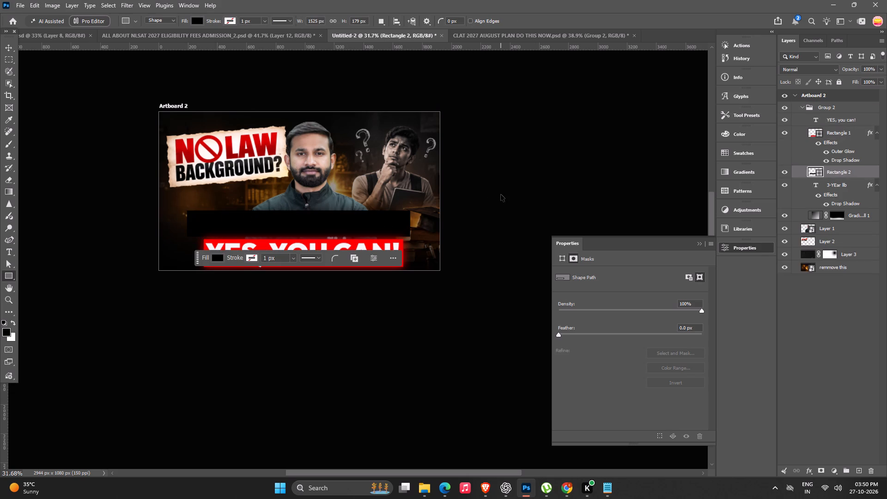
key("ctrl+bracketleft")
Convert Rectangle 2 to a smart object and apply a Gaussian Blur with a radius of 121.5 pixels.
left_click(130, 4)
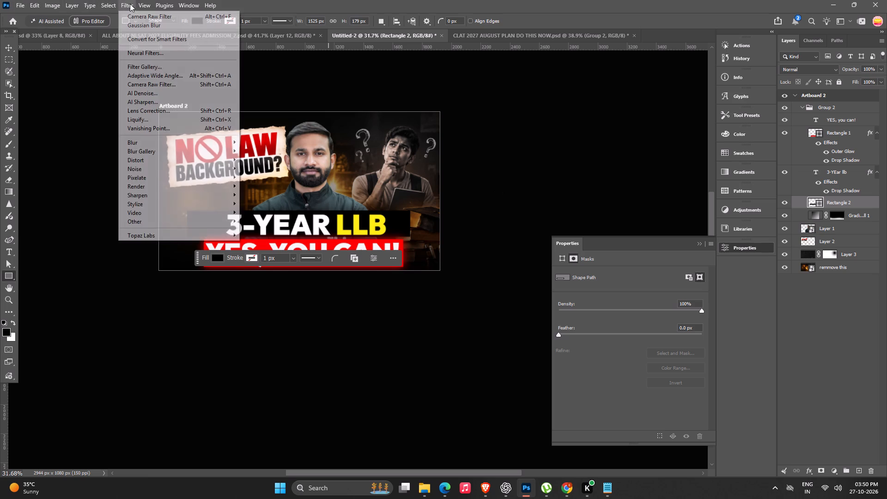
left_click(155, 140)
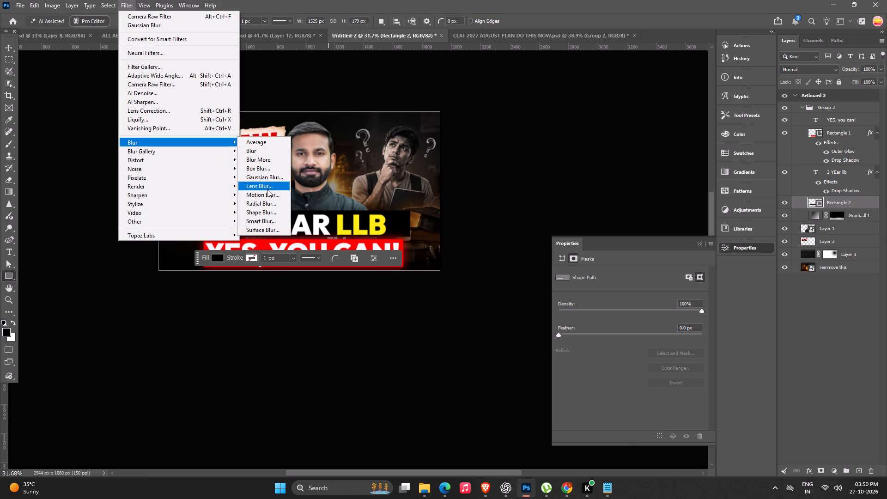
left_click(268, 178)
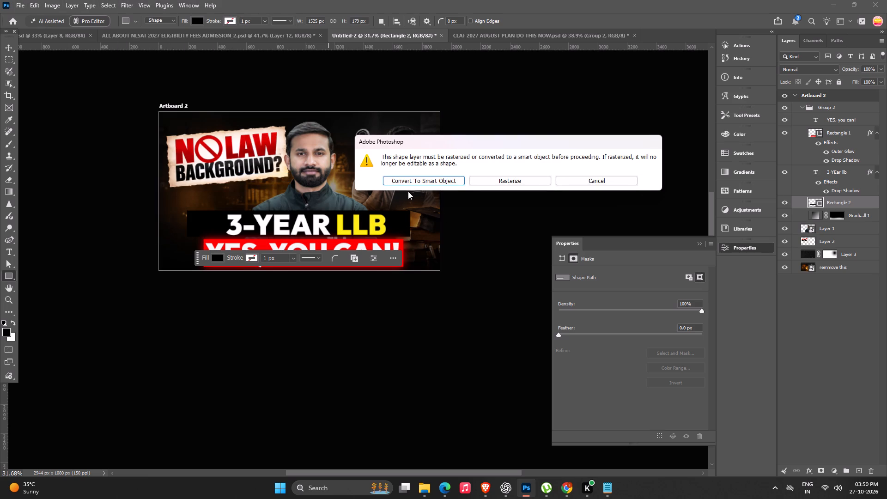
left_click(407, 179)
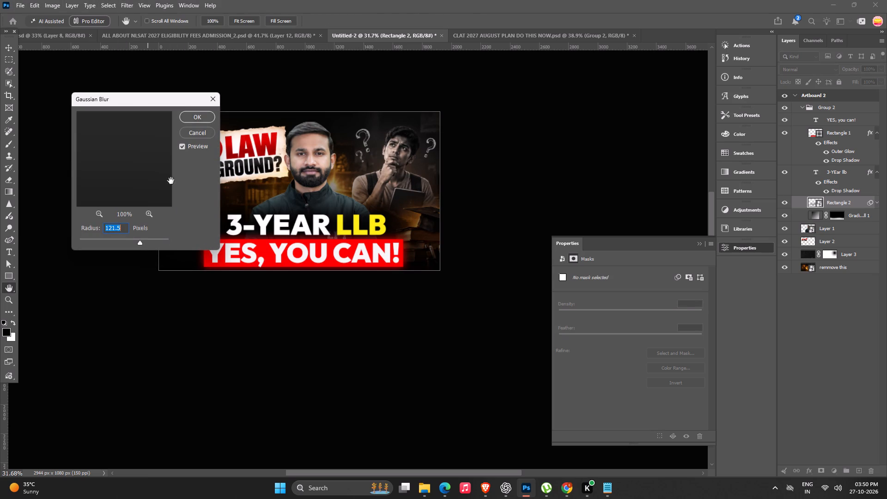
left_click(200, 118)
key("space")
key("space")
key("space")
key("space")
key("space")
key("space")
key("space")
key("space")
key("space")
key("space")
key("space")
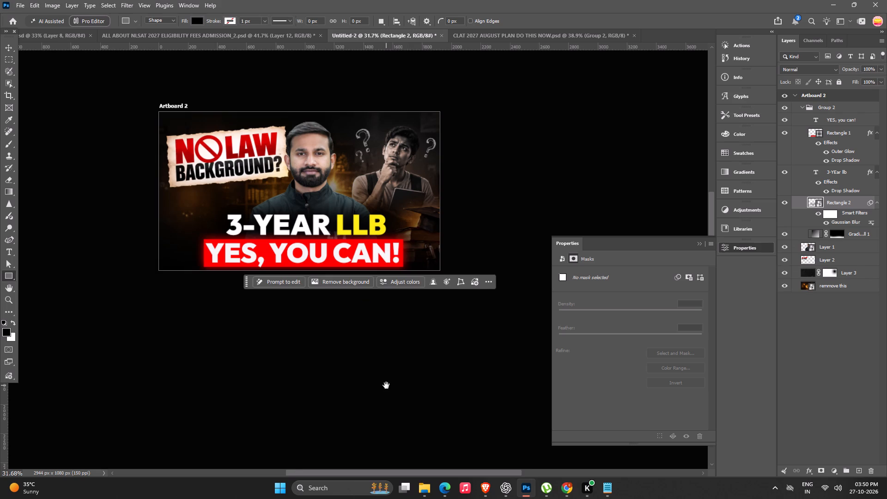
left_click_drag(386, 385, 350, 396)
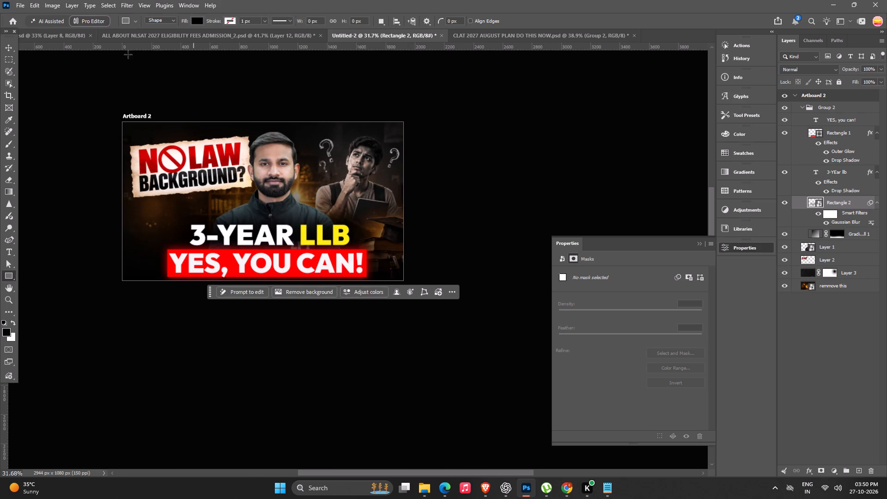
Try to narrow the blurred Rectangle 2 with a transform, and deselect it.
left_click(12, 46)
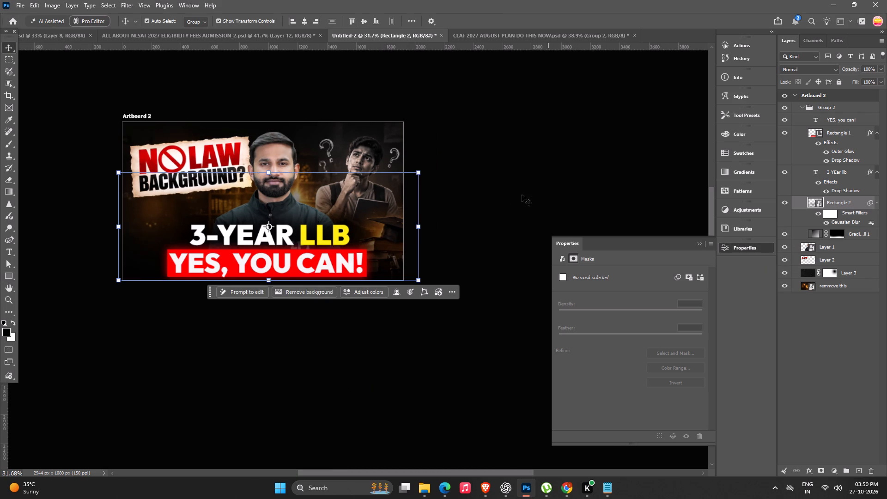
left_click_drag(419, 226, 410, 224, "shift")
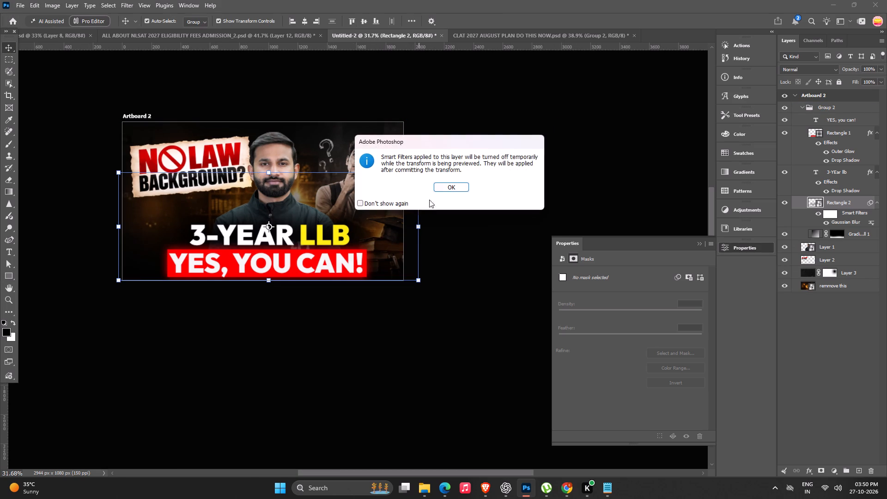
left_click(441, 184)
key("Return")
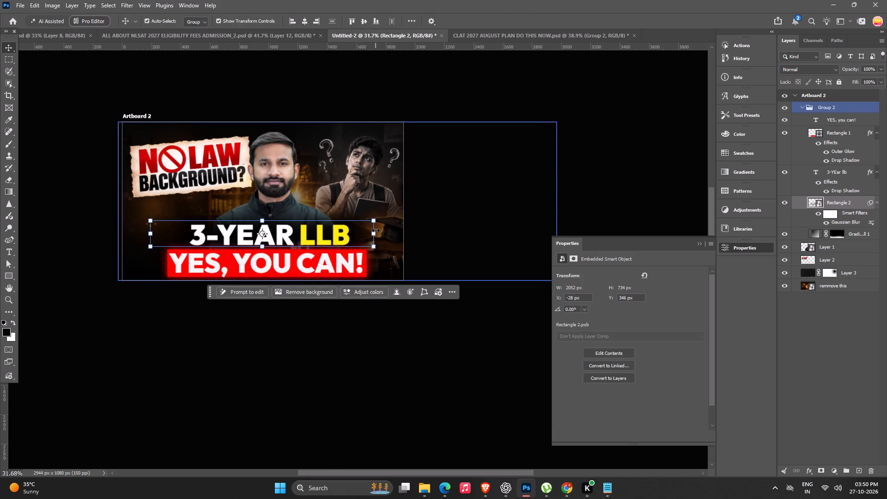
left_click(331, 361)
Scale the YES, YOU CAN! text about its centre to about 96% (85.26 pt) and nudge it up slightly inside the red bar.
key("space")
key("space")
key("space")
key("space")
key("space")
key("space")
left_click_drag(316, 340, 258, 339)
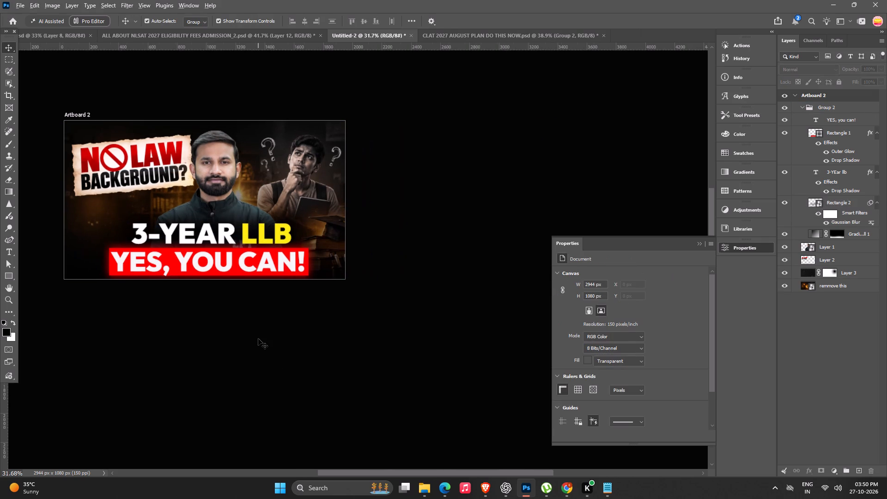
scroll(258, 339, "up", 3, "alt")
key("space")
key("space")
key("space")
key("space")
key("space")
key("space")
key("space")
key("space")
key("space")
key("space")
key("space")
key("space")
key("space")
key("space")
key("space")
key("space")
key("space")
left_click_drag(266, 338, 431, 362)
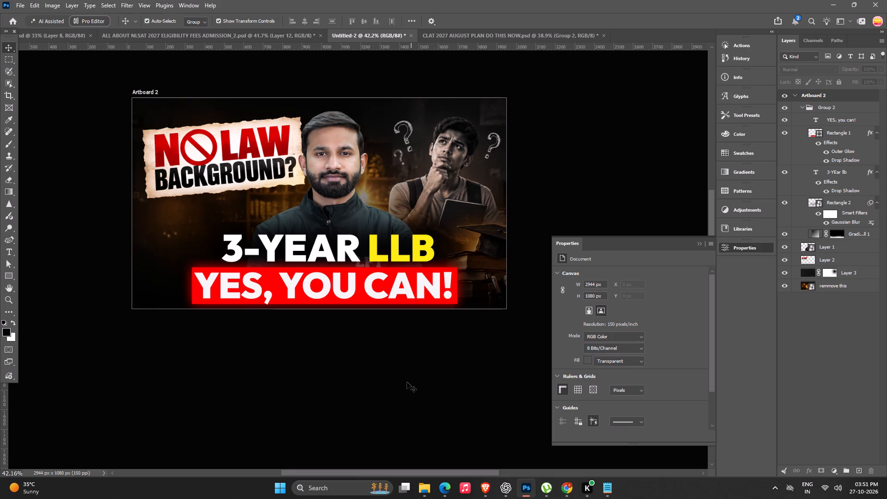
left_click(309, 280)
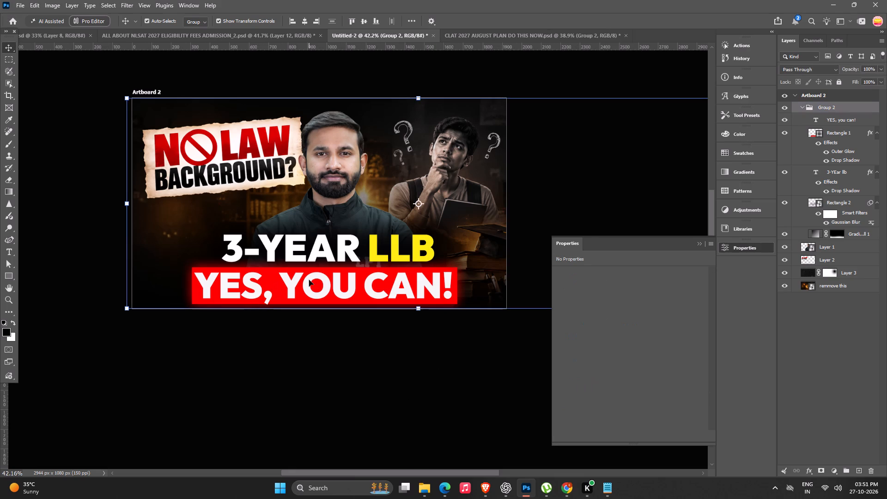
right_click(309, 280)
left_click(352, 301)
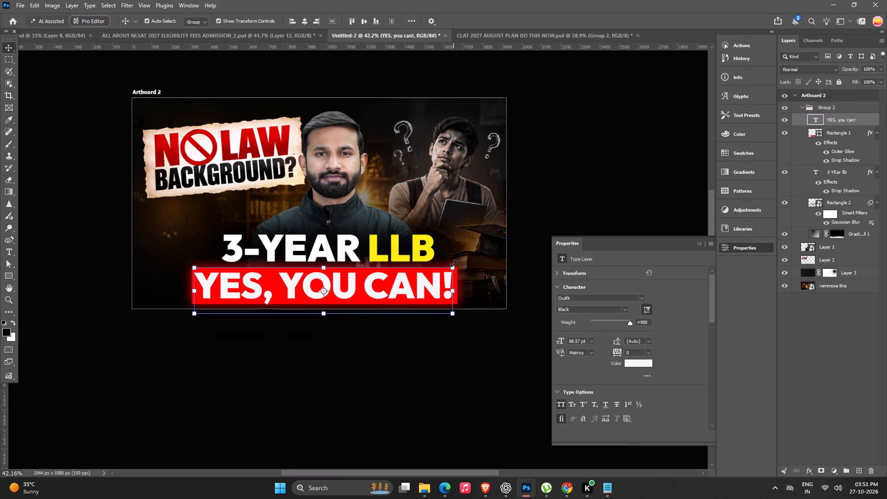
left_click_drag(452, 264, 445, 266, "alt")
left_click(382, 294)
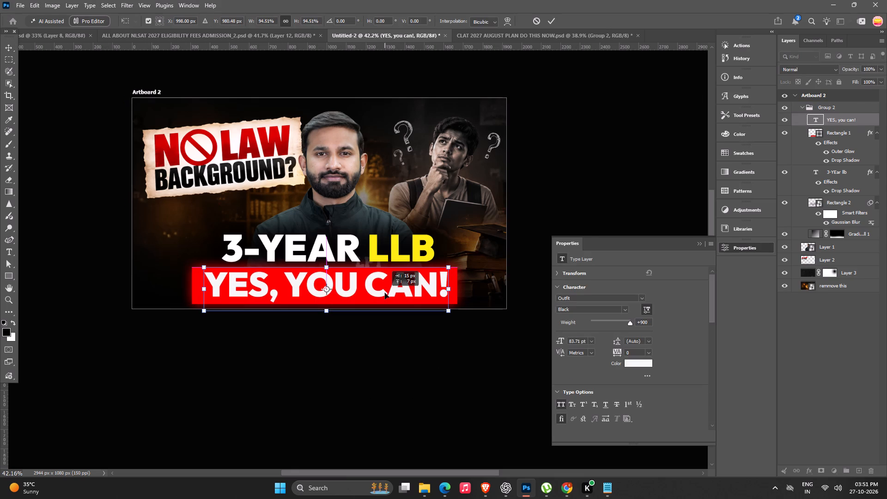
key("ctrl+z")
key("ctrl+z")
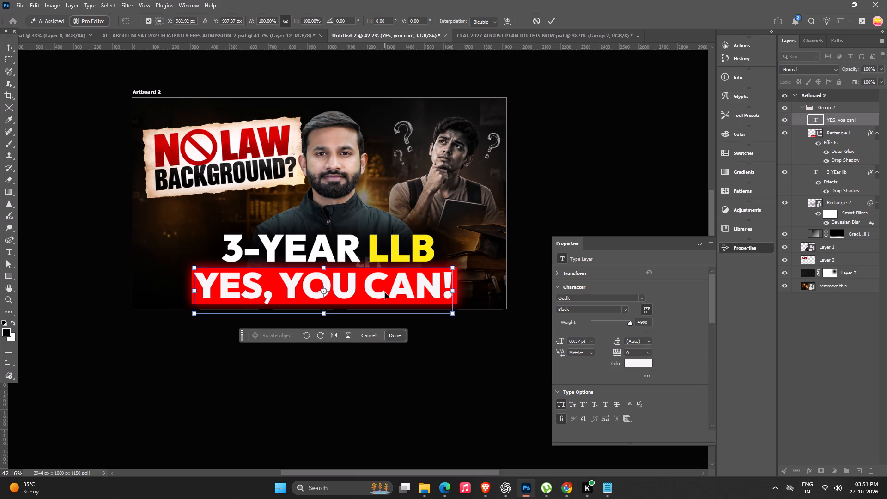
key("Return")
left_click_drag(456, 267, 456, 267, "alt")
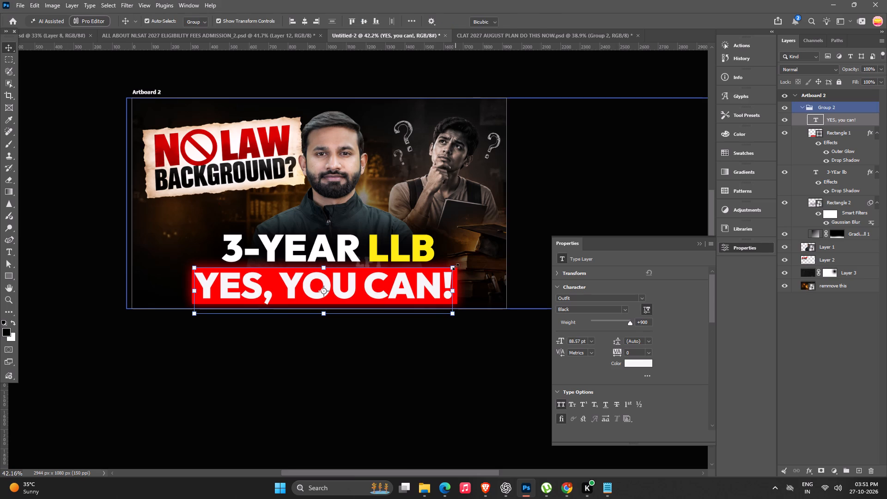
left_click_drag(456, 267, 450, 267, "alt")
key("Up")
key("Up")
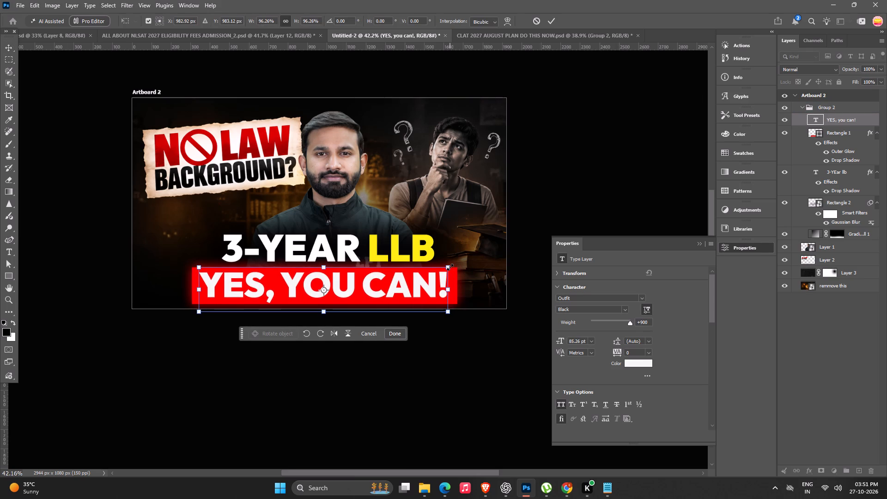
key("Up")
key("Up")
key("Return")
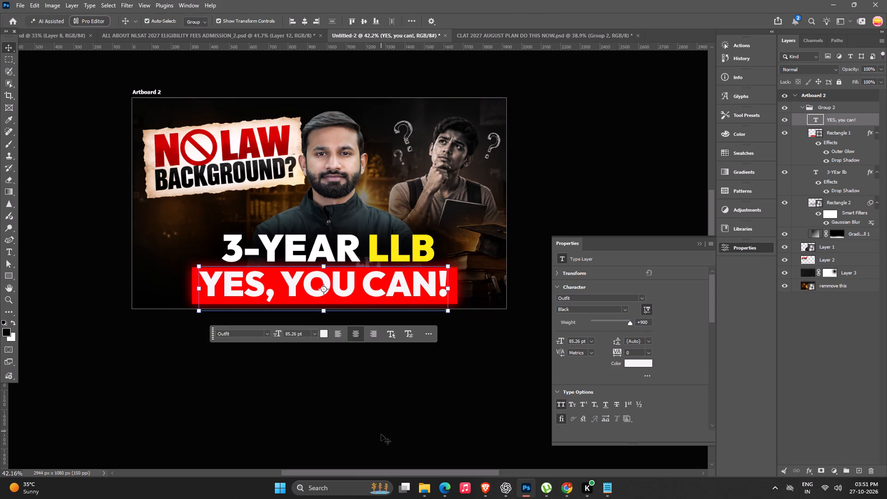
Increase the Drop Shadow distance in the layer style of the 3-YEAR LLB text.
left_click(381, 434)
scroll(401, 382, "down", 6, "alt")
key("space")
left_click_drag(326, 365, 316, 367)
left_click(340, 252)
right_click(340, 252)
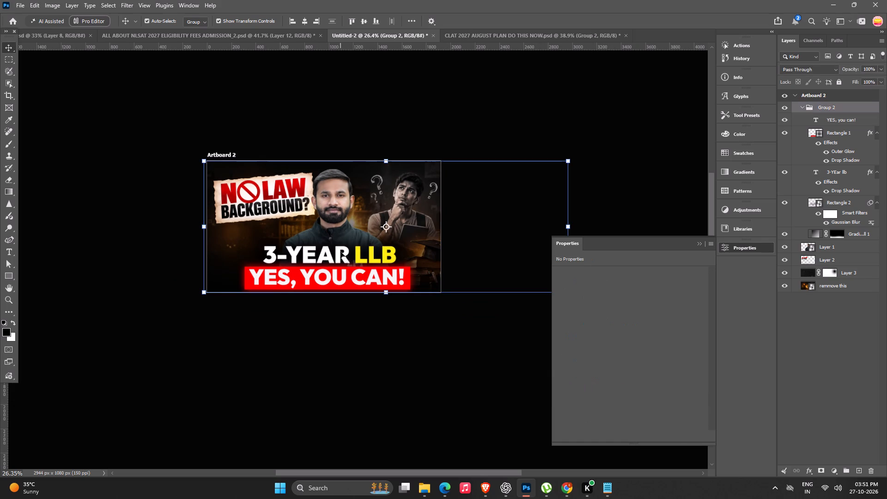
left_click(367, 278)
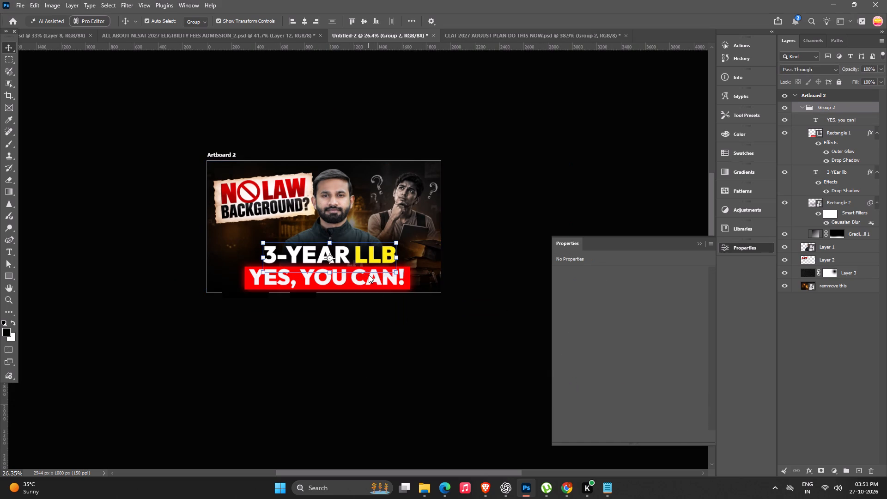
double_click(858, 171)
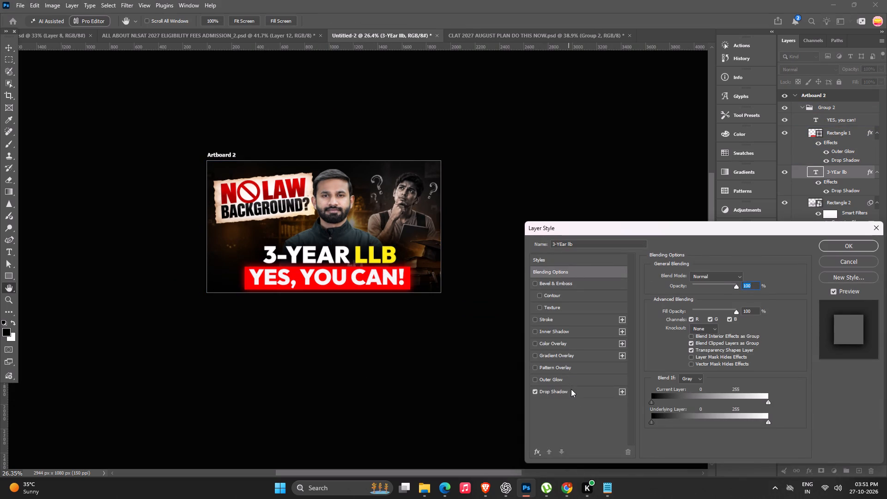
left_click(571, 389)
left_click_drag(685, 316, 701, 312)
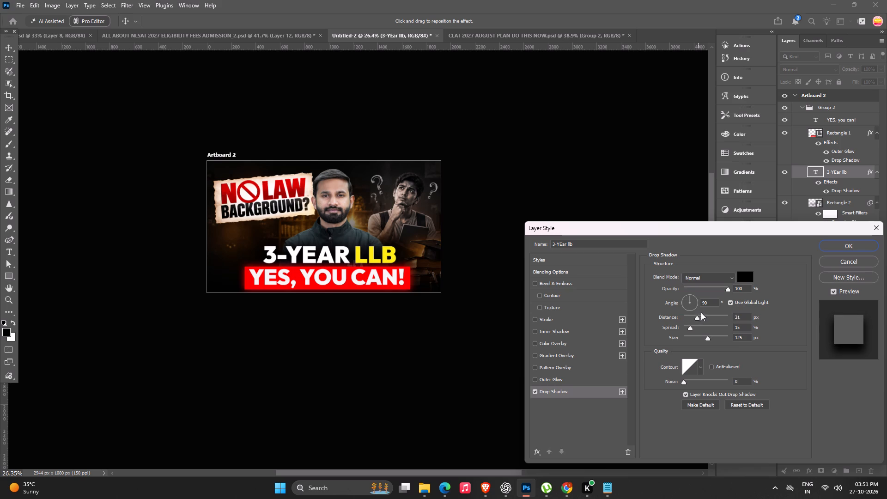
left_click_drag(701, 312, 693, 313)
key("Return")
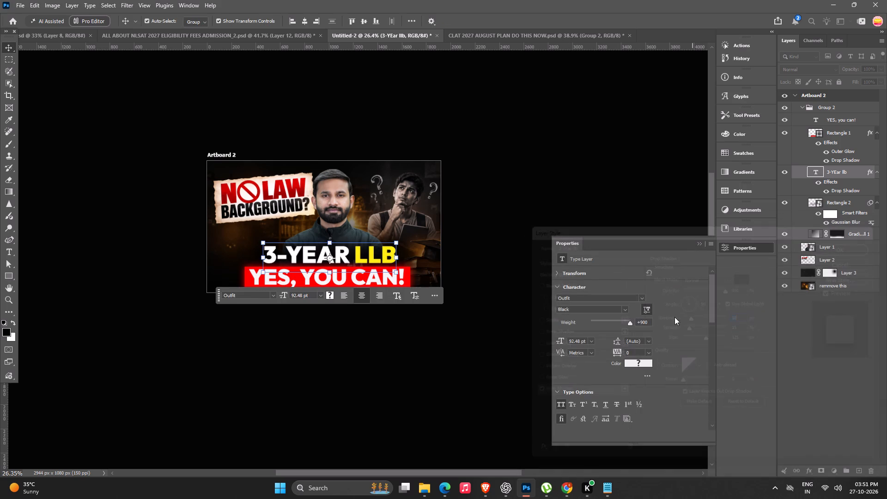
Stamp all visible layers into a new layer above Group 2 and copy the whole merged thumbnail.
left_click(845, 111)
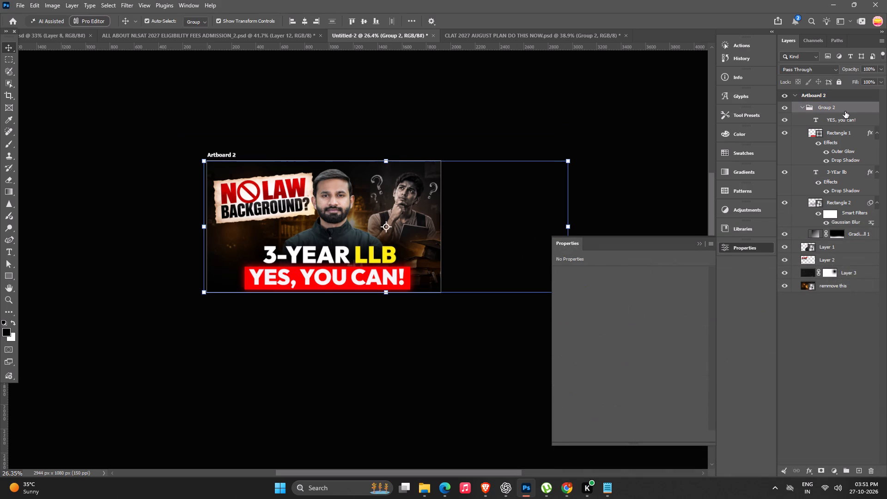
key("ctrl+alt+shift+e")
key("ctrl+a")
key("ctrl+shift+c")
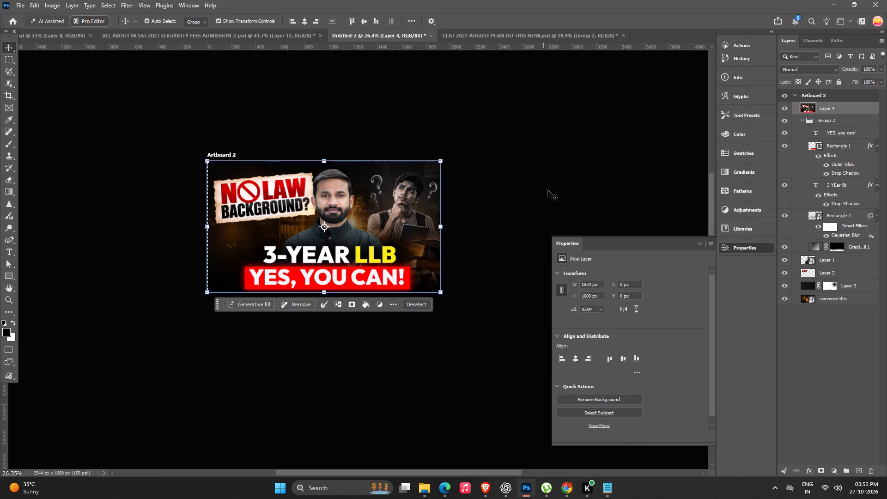
left_click(548, 190)
key("ctrl+d")
key("space")
key("space")
key("space")
key("space")
left_click_drag(325, 199, 317, 201)
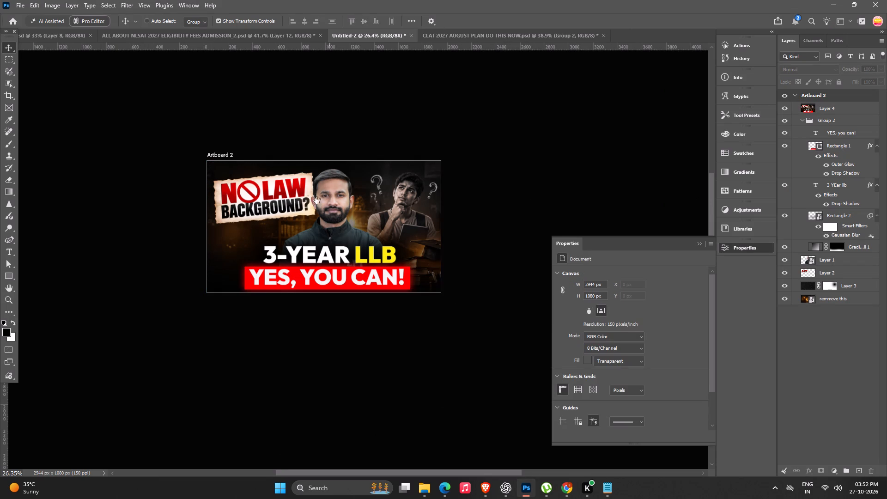
left_click_drag(317, 201, 310, 201)
left_click(295, 138)
scroll(304, 205, "up", 2, "alt")
key("space")
key("space")
left_click_drag(299, 250, 239, 245)
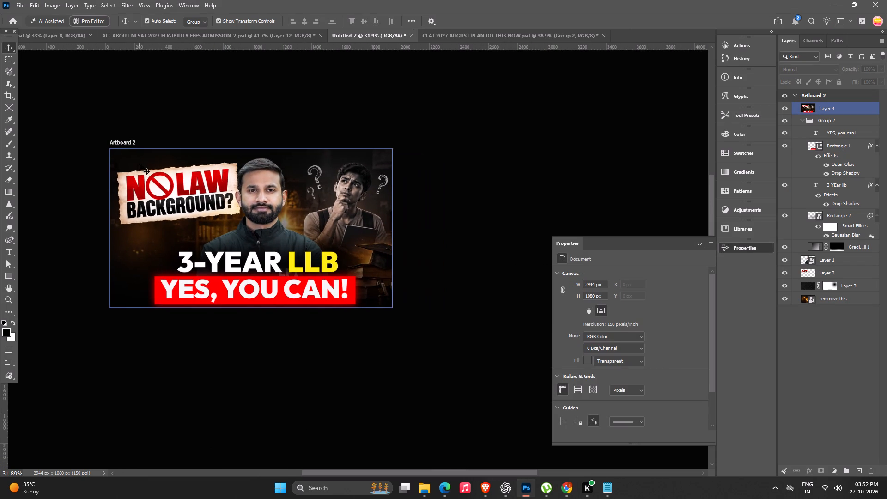
left_click(124, 143)
left_click(412, 230)
Place 3-Year LLB_ Yes, You Can!.png from the Downloads folder onto the empty Artboard 3.
key("space")
key("space")
key("space")
key("space")
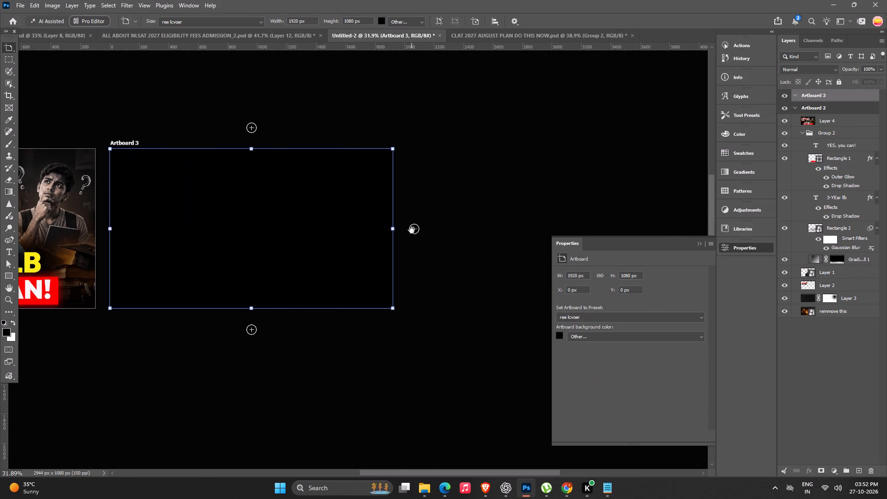
left_click_drag(429, 228, 542, 205)
left_click(425, 491)
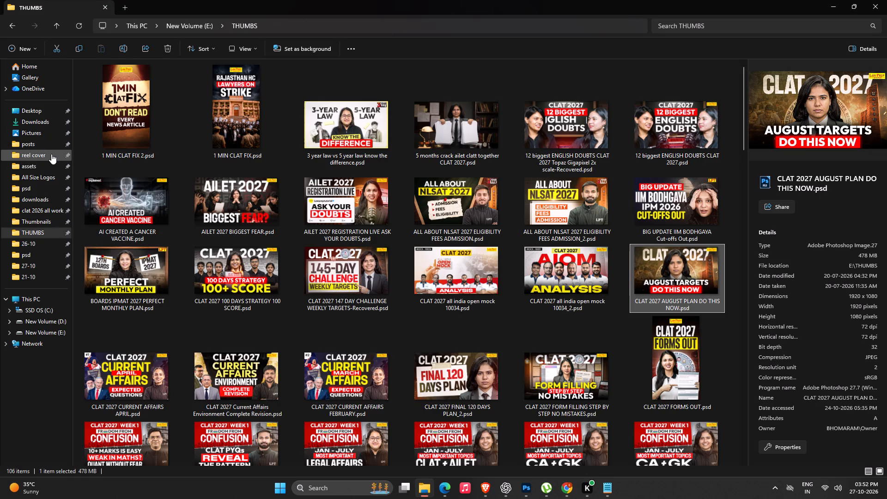
double_click(39, 123)
left_click_drag(115, 134, 316, 225)
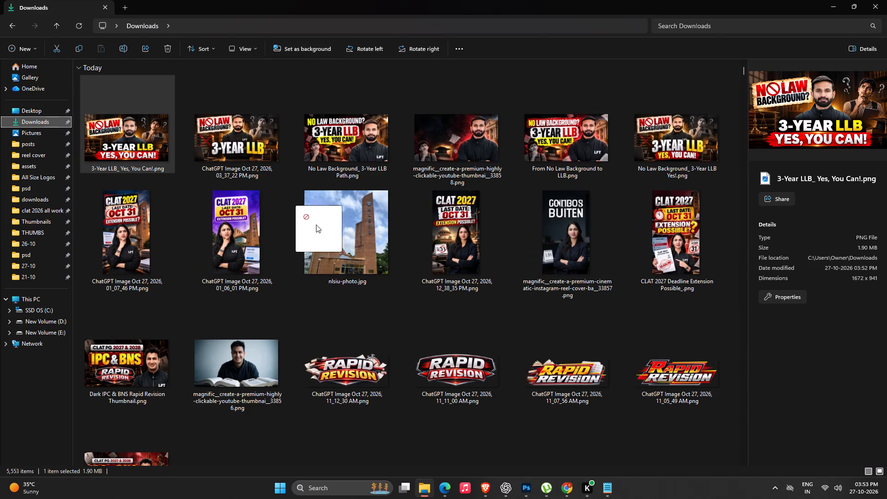
left_click_drag(316, 225, 406, 195)
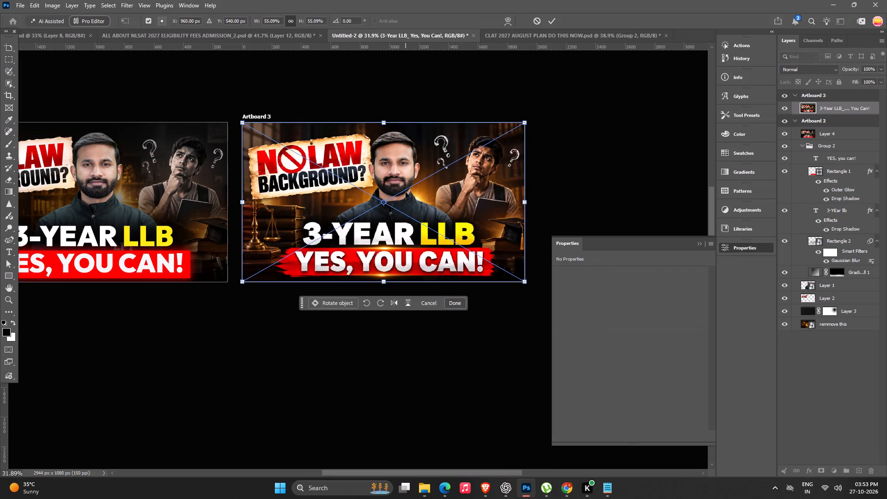
key("Return")
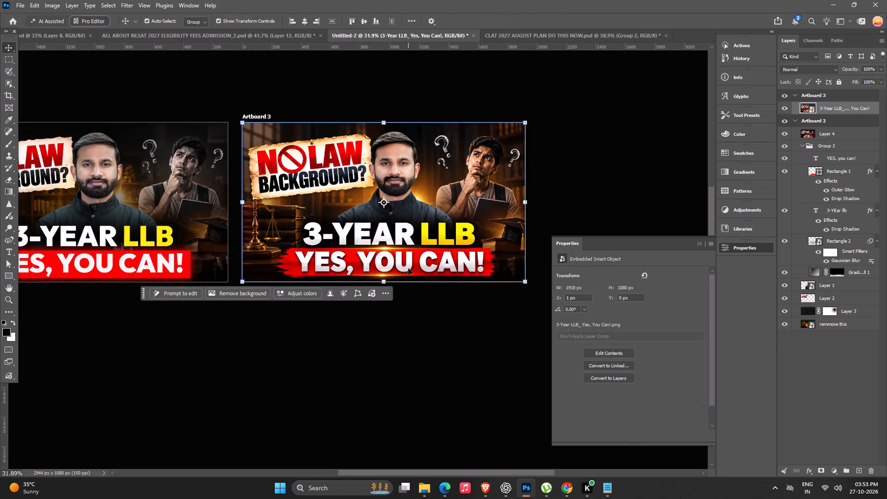
Examine the placed ChatGPT thumbnail on Artboard 3 and compare it with the original design on Artboard 2.
scroll(408, 268, "up", 6, "alt")
scroll(409, 268, "down", 8, "alt")
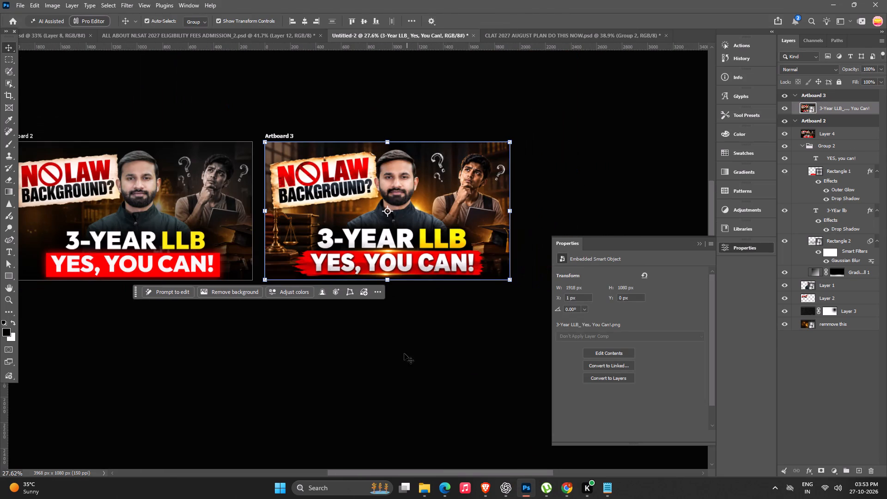
key("space")
key("space")
key("space")
key("space")
key("space")
left_click_drag(404, 354, 380, 356)
left_click(380, 356)
scroll(380, 355, "up", 3, "alt")
key("space")
key("space")
key("space")
key("space")
key("space")
key("space")
key("space")
key("space")
key("space")
key("space")
key("space")
key("space")
key("space")
key("space")
key("space")
key("space")
key("space")
key("space")
key("space")
key("space")
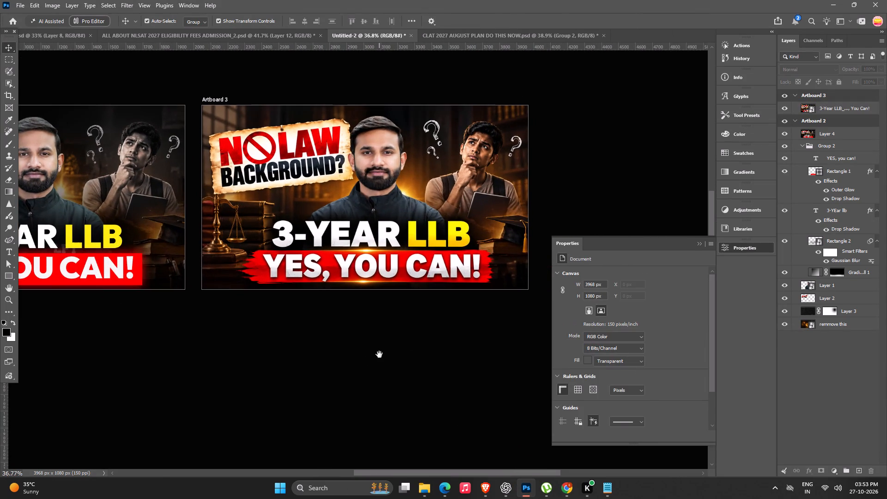
left_click_drag(379, 354, 392, 353)
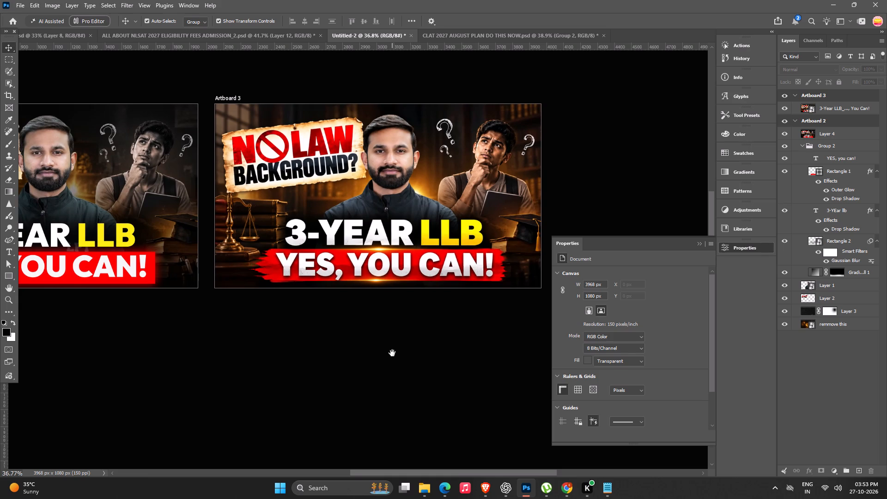
left_click_drag(392, 353, 405, 352)
left_click_drag(385, 335, 401, 335)
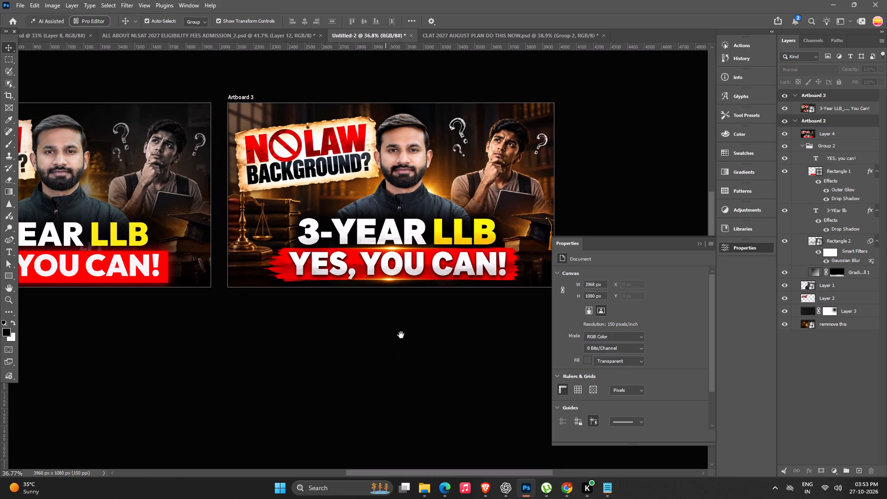
left_click_drag(401, 335, 403, 345)
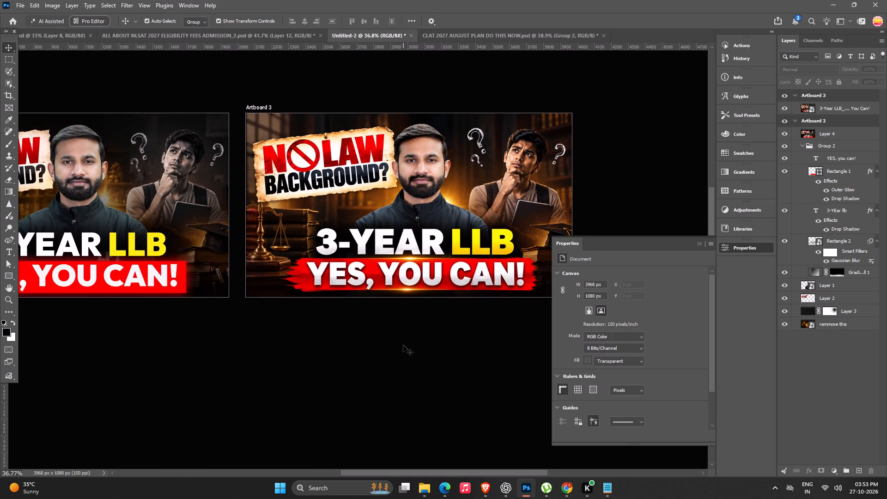
key("space")
key("space")
key("space")
key("space")
key("space")
key("space")
key("space")
key("space")
key("space")
key("space")
left_click_drag(403, 345, 365, 351)
Hide Artboard 2 with the original thumbnail design.
key("space")
key("space")
key("space")
key("space")
key("space")
key("space")
left_click_drag(288, 316, 440, 303)
scroll(440, 303, "down", 5, "alt")
left_click(168, 157)
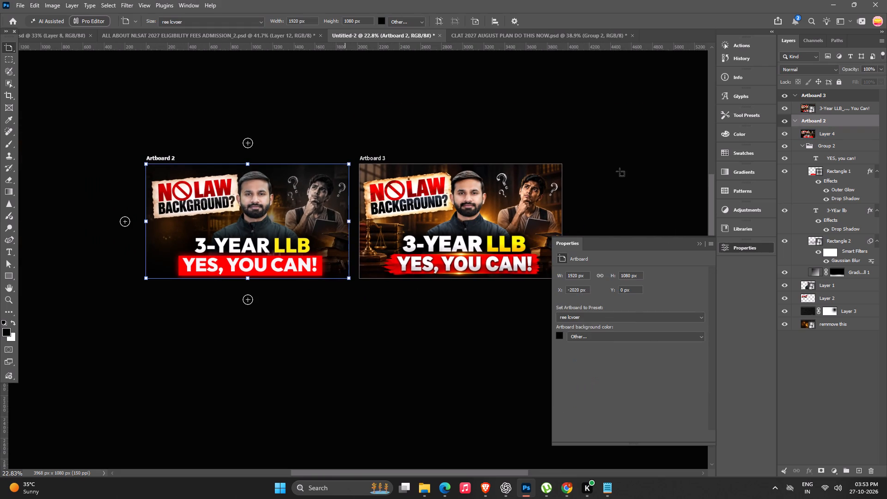
left_click(783, 119)
Place the logo file 3 YEAR LLB thumbnail size.png from the All Size Logos folder above the thumbnail layer on Artboard 3.
key("space")
key("space")
key("space")
left_click_drag(377, 223, 297, 219)
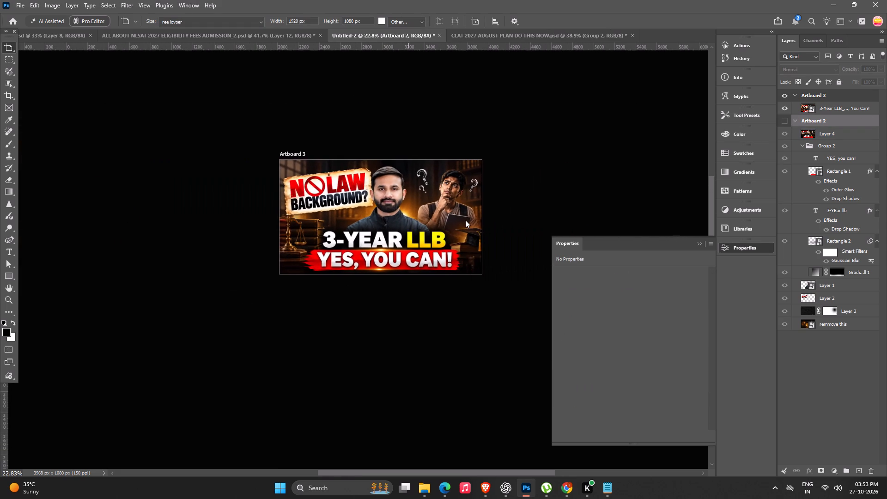
scroll(465, 220, "up", 4, "alt")
key("space")
key("space")
key("space")
left_click_drag(382, 275, 388, 275)
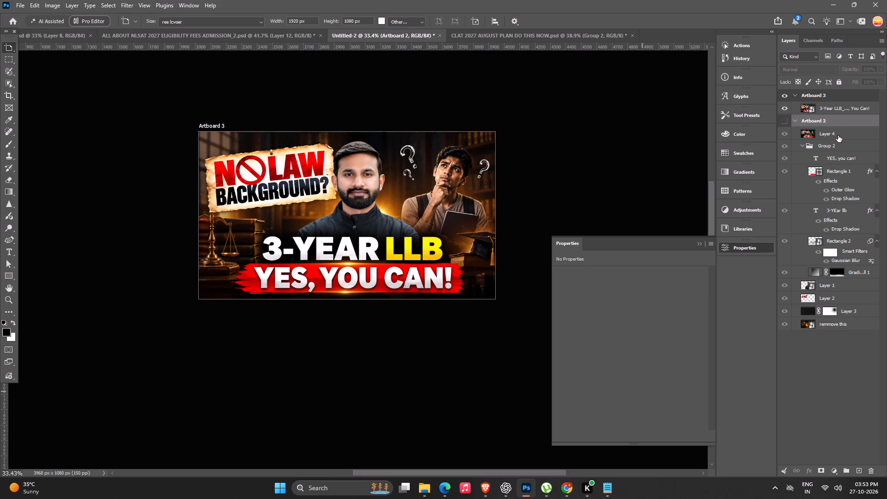
left_click(830, 109)
left_click(425, 486)
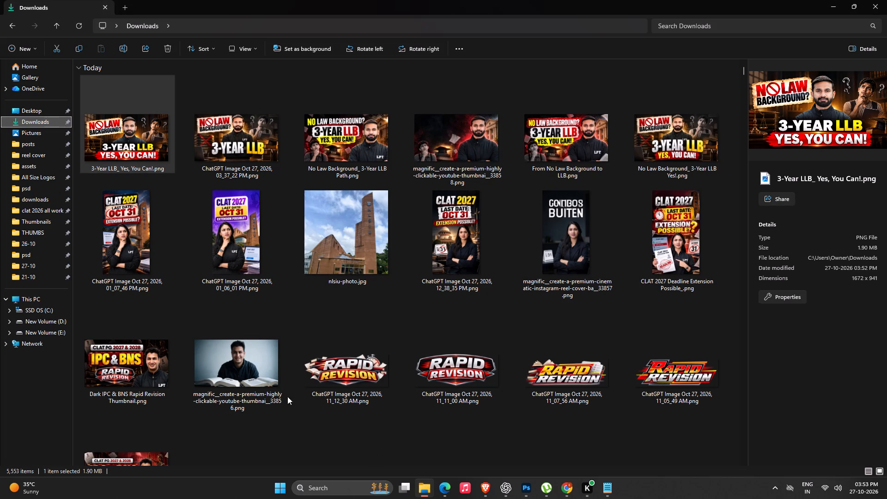
double_click(20, 180)
scroll(219, 253, "down", 11)
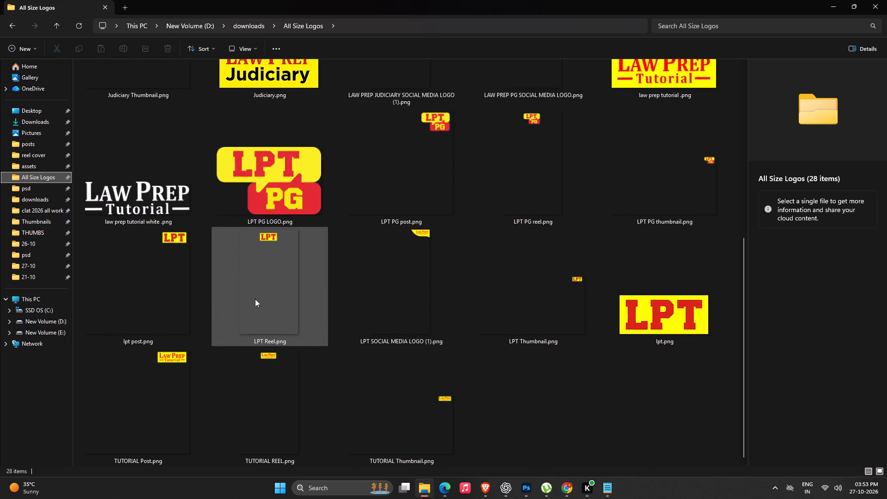
scroll(519, 219, "up", 2)
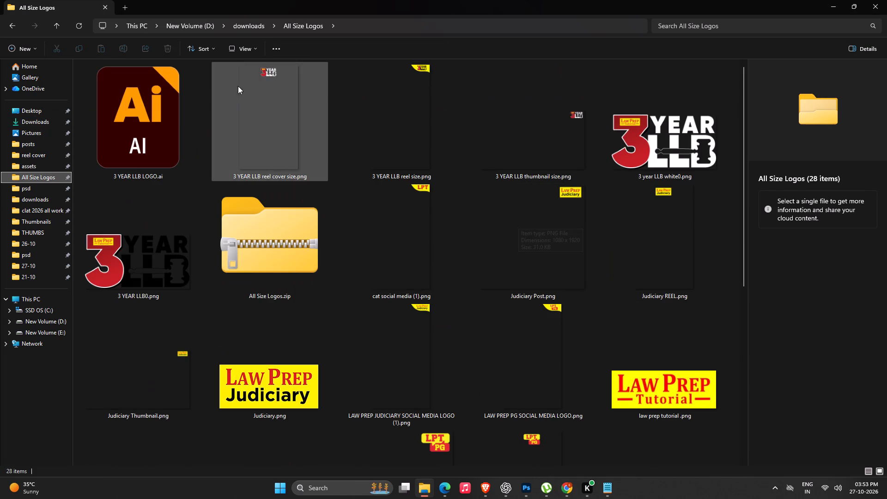
scroll(412, 158, "up", 4)
scroll(412, 161, "down", 6)
scroll(487, 309, "down", 5)
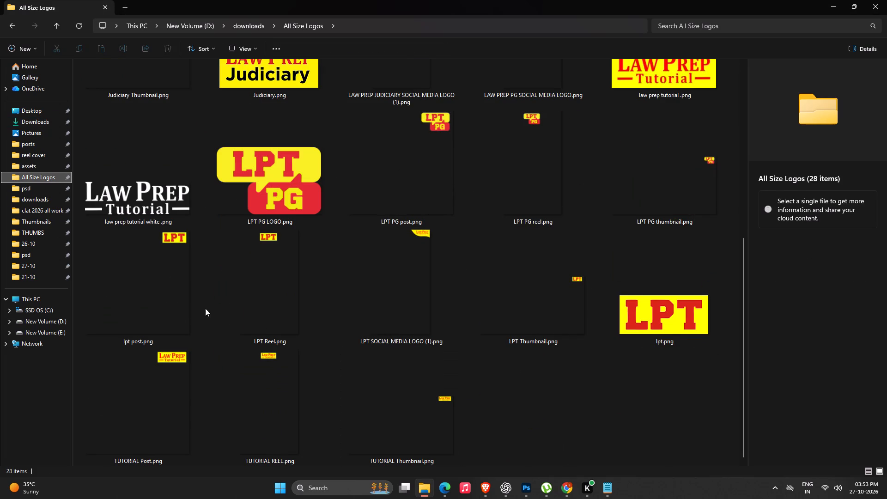
scroll(393, 365, "up", 1)
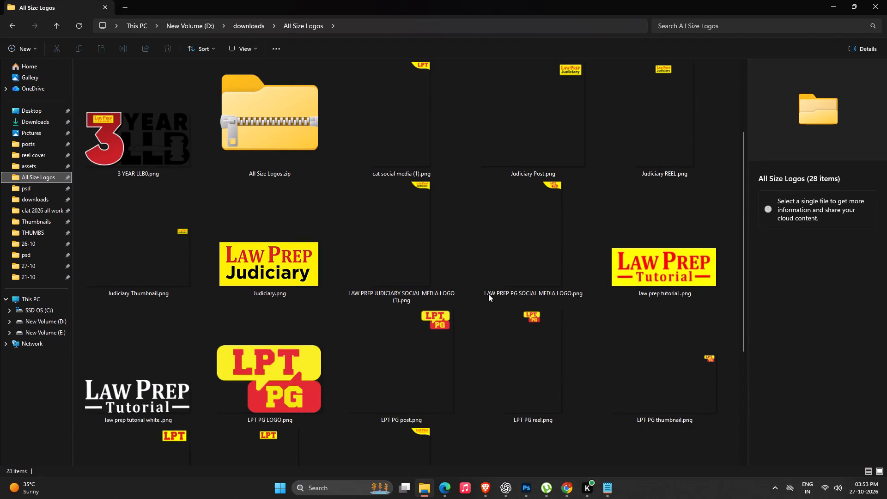
scroll(544, 315, "up", 3)
left_click_drag(521, 130, 511, 443)
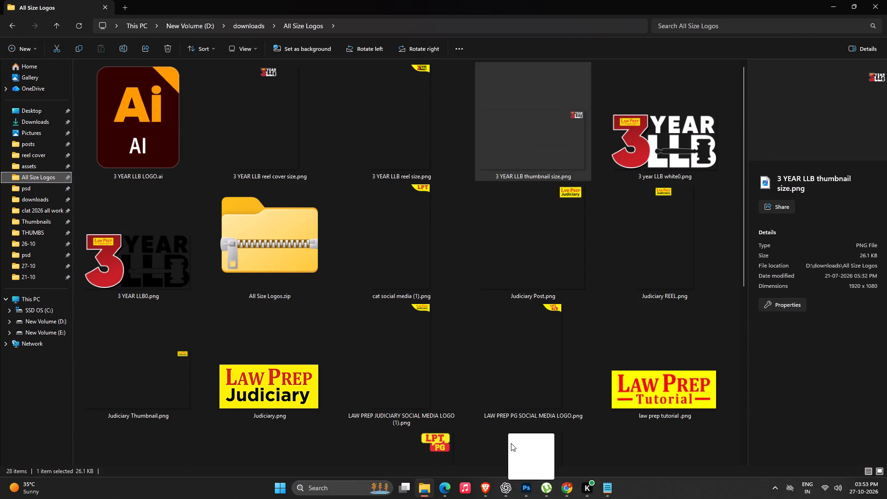
left_click_drag(511, 443, 374, 206)
key("Return")
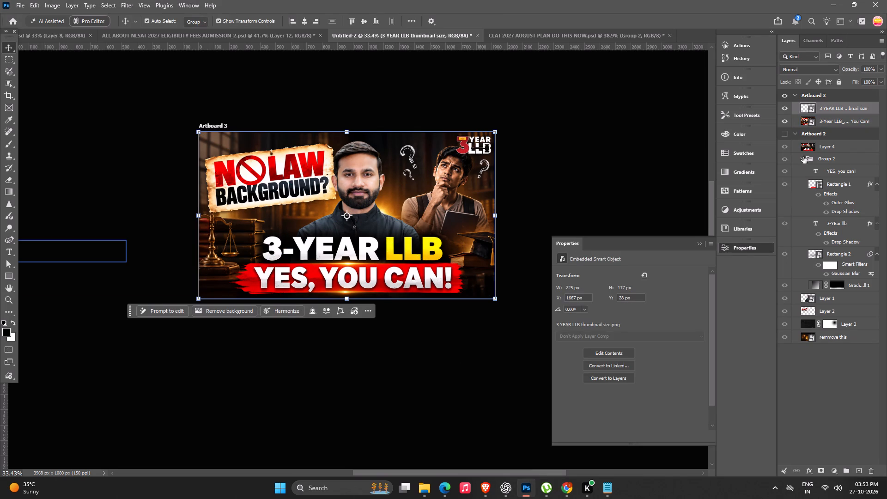
Hide the 3 YEAR LLB logo layer on Artboard 3.
left_click(788, 109)
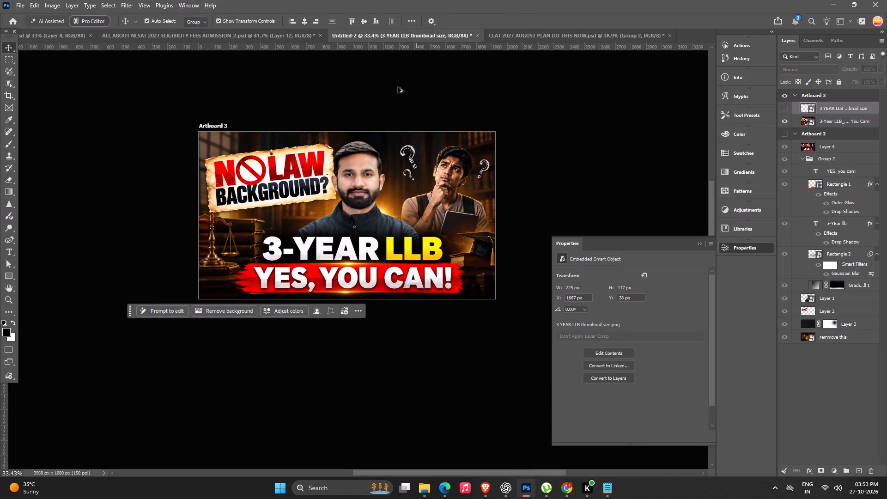
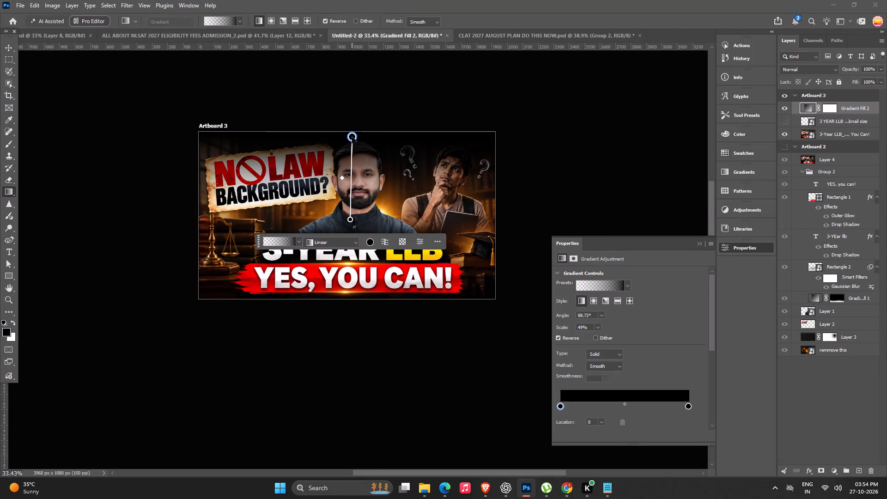
Paint black with a 500 px brush on the Gradient Fill 2 mask to clear the darkening over both men and the NO LAW BACKGROUND sign.
double_click(12, 45)
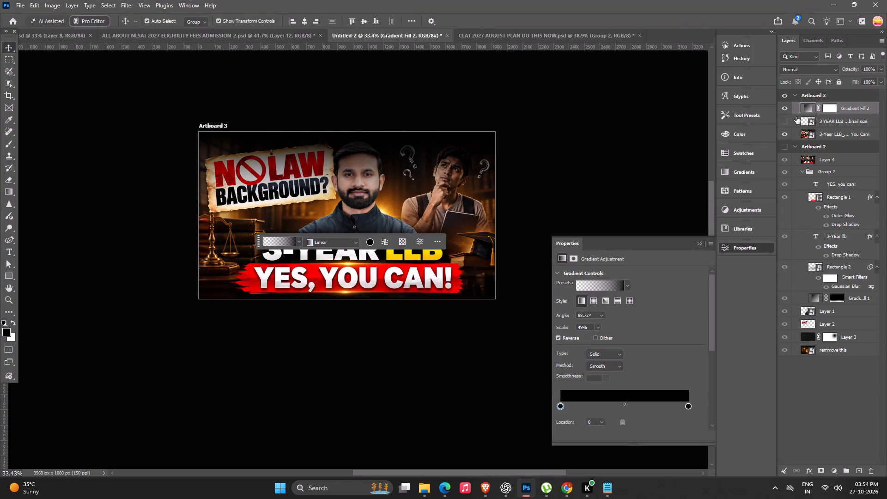
left_click(829, 110)
key("b")
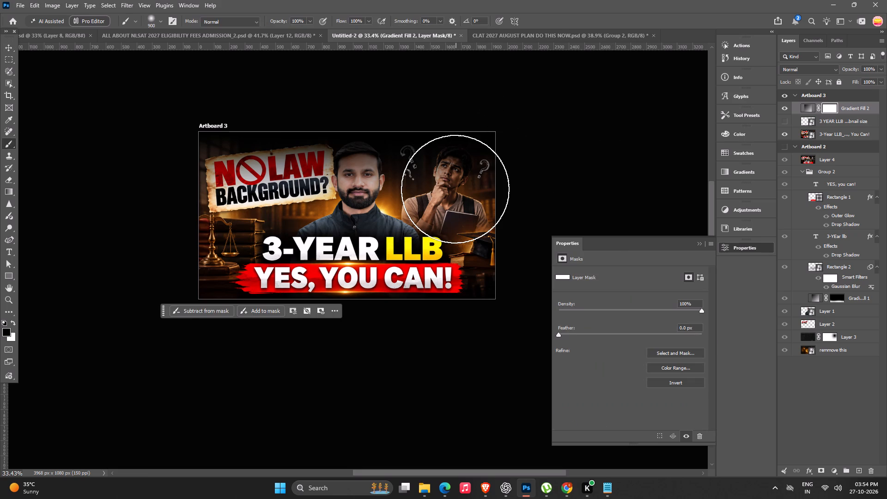
key("bracketleft")
key("bracketleft")
key("bracketleft")
key("bracketleft")
left_click_drag(467, 177, 310, 171)
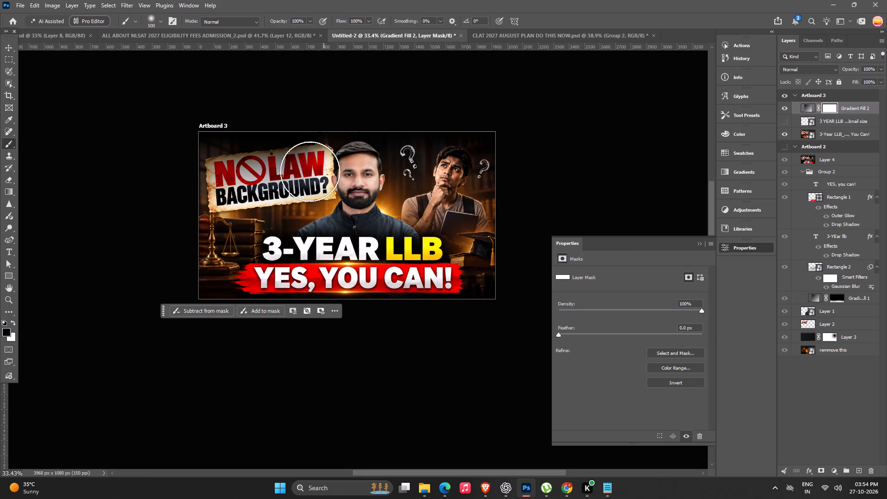
left_click_drag(310, 171, 225, 237)
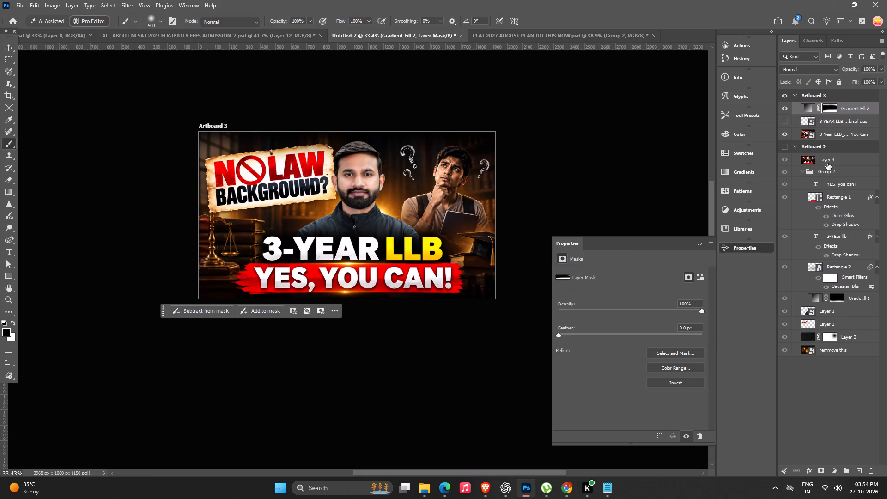
Show the 3 YEAR LLB logo layer on Artboard 3.
left_click(784, 121)
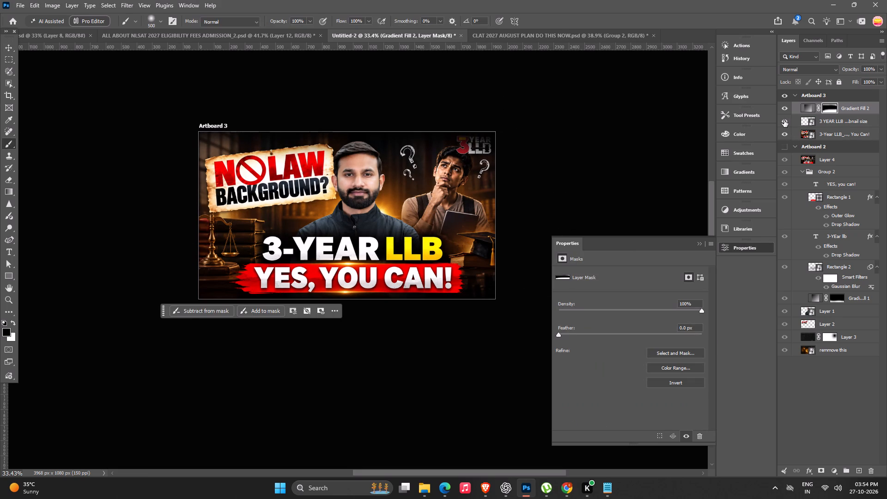
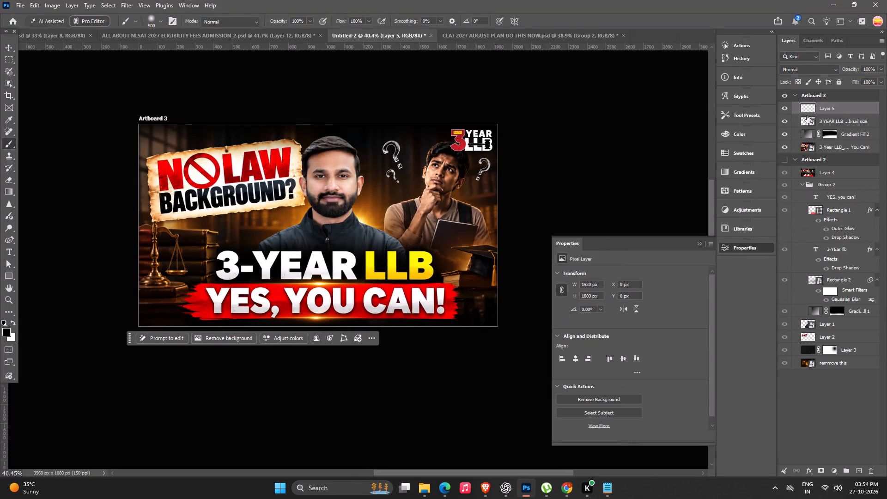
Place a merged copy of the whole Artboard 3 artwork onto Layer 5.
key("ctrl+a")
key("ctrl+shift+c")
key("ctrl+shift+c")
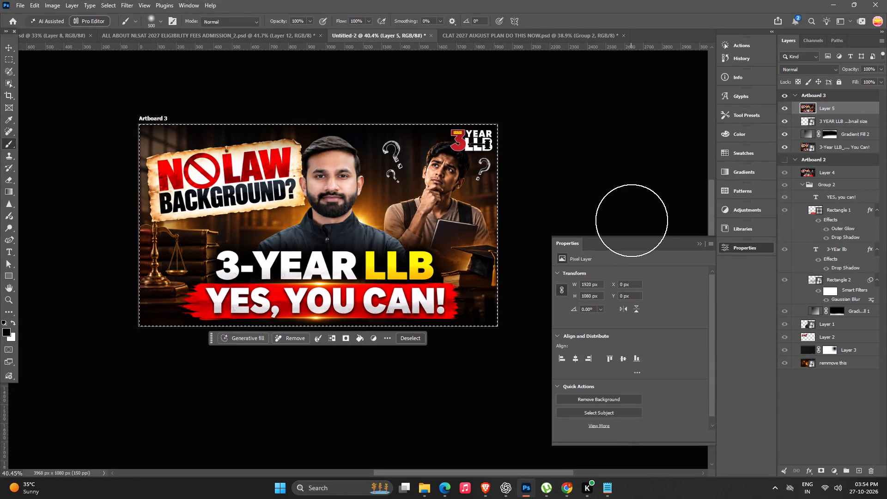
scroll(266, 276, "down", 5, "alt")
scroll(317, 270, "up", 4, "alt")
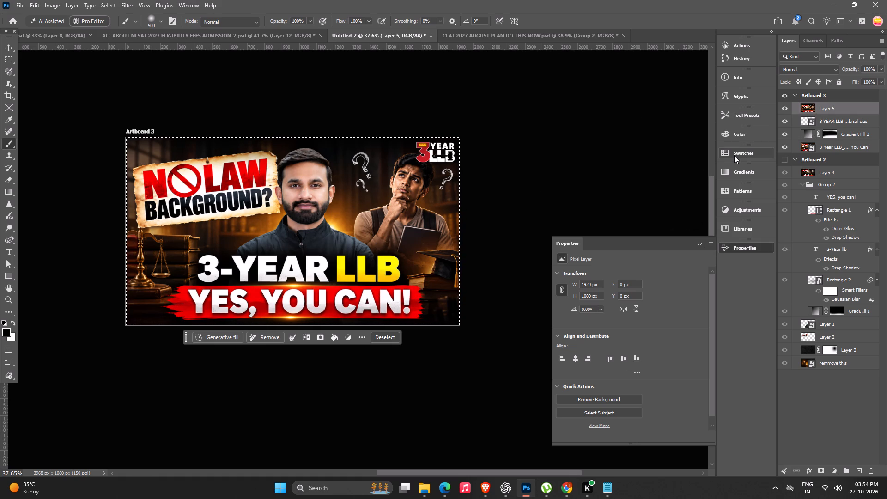
Clear the merged copy from Layer 5, deselect, and delete Layer 5 from Artboard 3.
key("Delete")
key("ctrl+d")
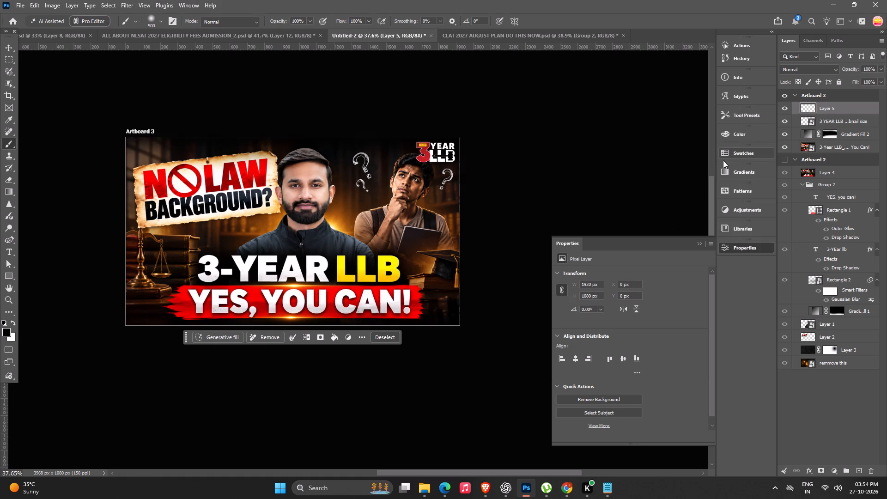
key("space")
key("space")
key("space")
key("space")
key("space")
key("space")
key("space")
key("space")
key("space")
key("space")
key("space")
key("space")
key("space")
left_click_drag(421, 201, 489, 195)
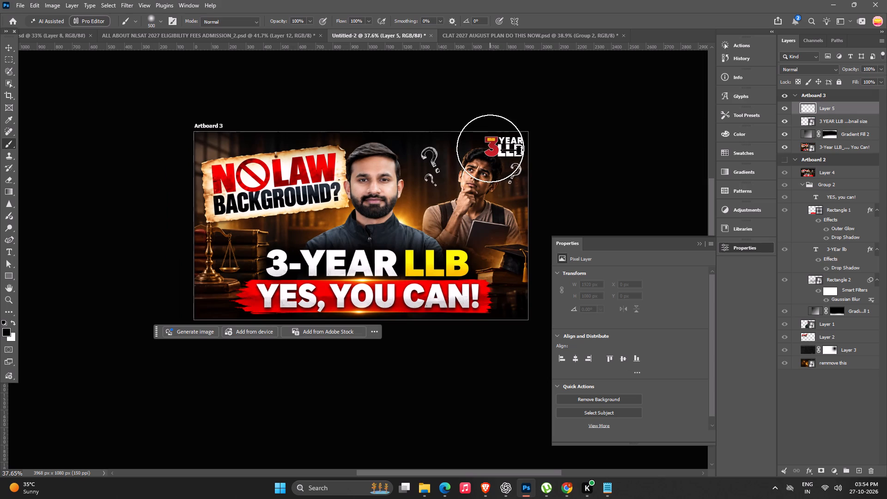
key("Delete")
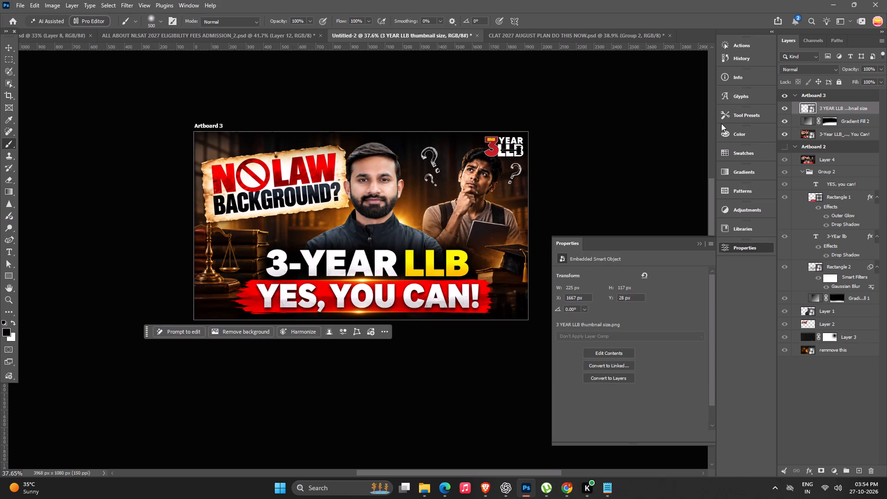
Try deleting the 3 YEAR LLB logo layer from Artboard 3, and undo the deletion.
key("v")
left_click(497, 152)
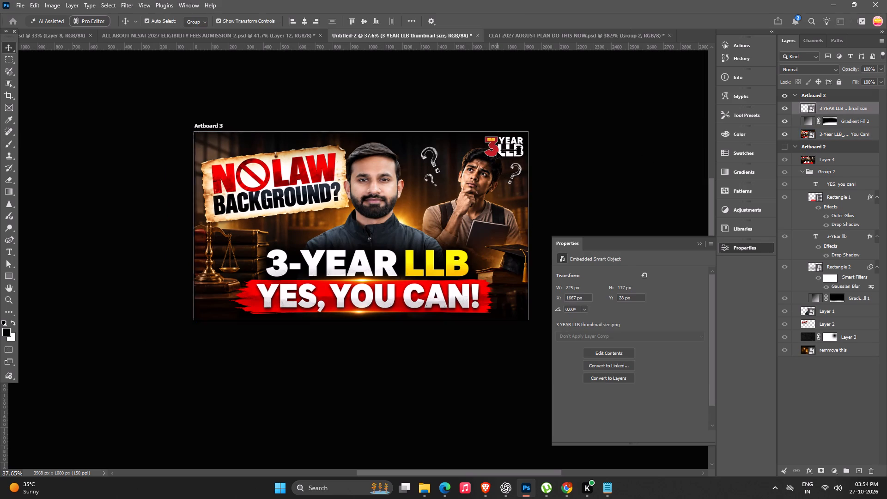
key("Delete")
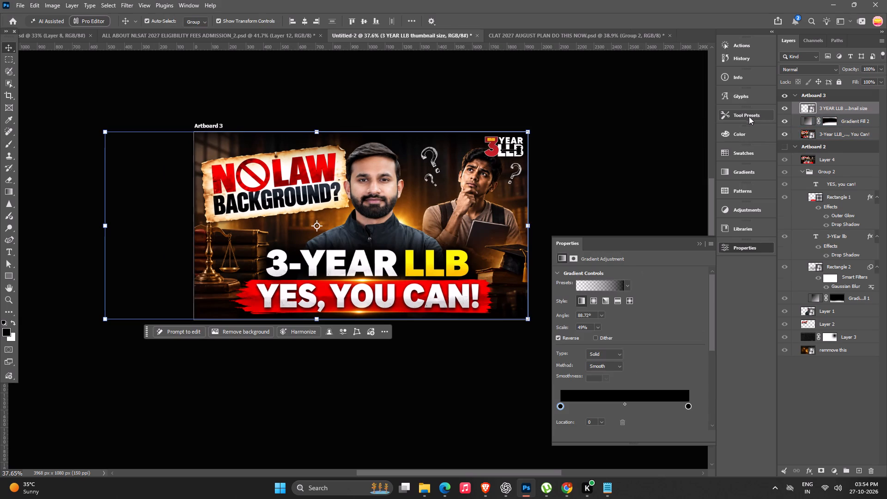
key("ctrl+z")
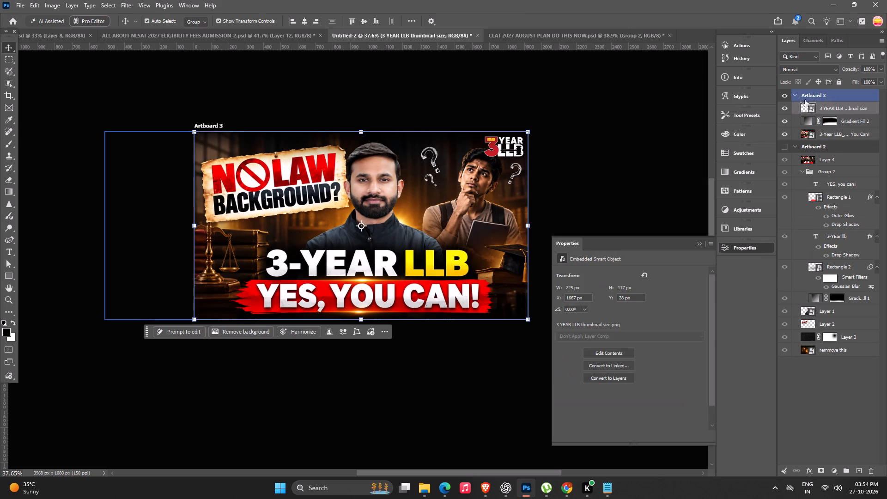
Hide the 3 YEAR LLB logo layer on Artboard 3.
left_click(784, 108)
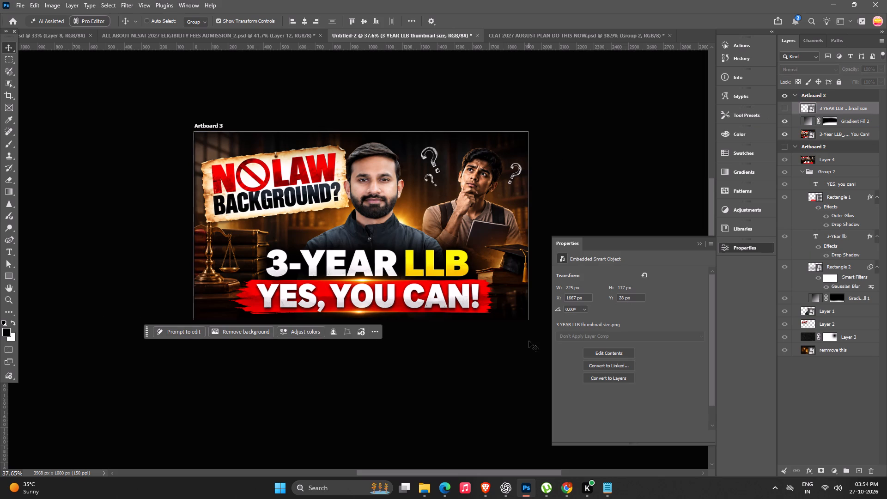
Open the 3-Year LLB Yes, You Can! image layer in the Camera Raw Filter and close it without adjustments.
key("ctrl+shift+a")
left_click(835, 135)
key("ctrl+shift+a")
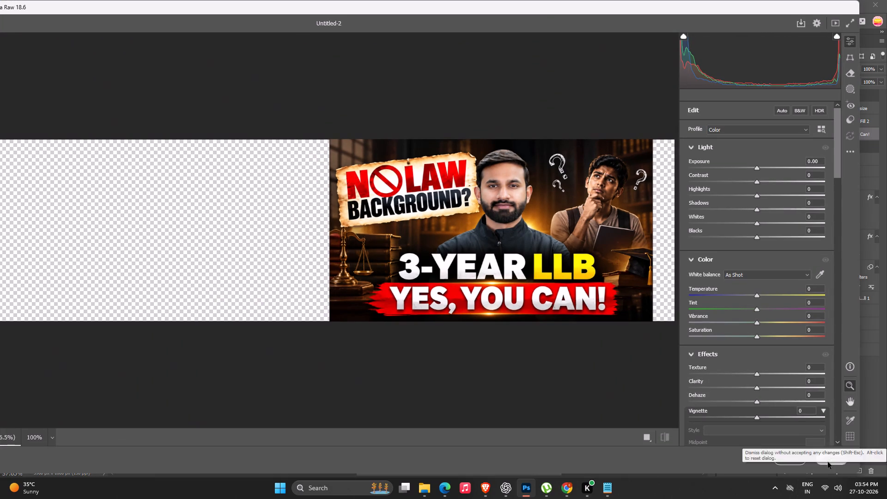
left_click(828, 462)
Draw a black rectangle about 1933 × 1066 px over Artboard 3, directly above the 3-Year LLB image layer.
left_click(9, 272)
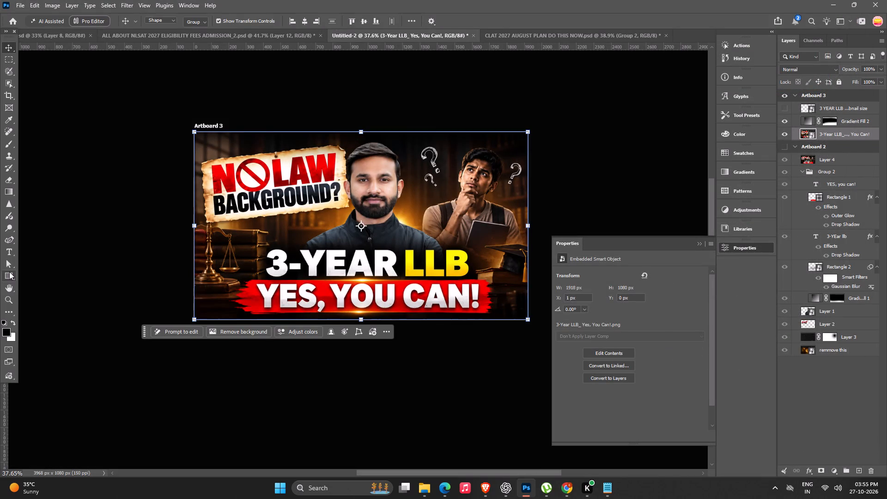
left_click_drag(192, 132, 509, 320)
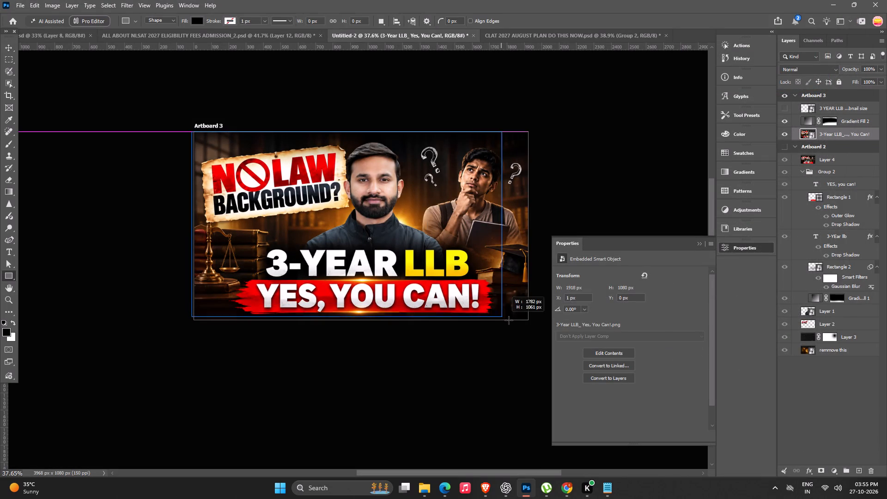
left_click_drag(509, 320, 528, 318)
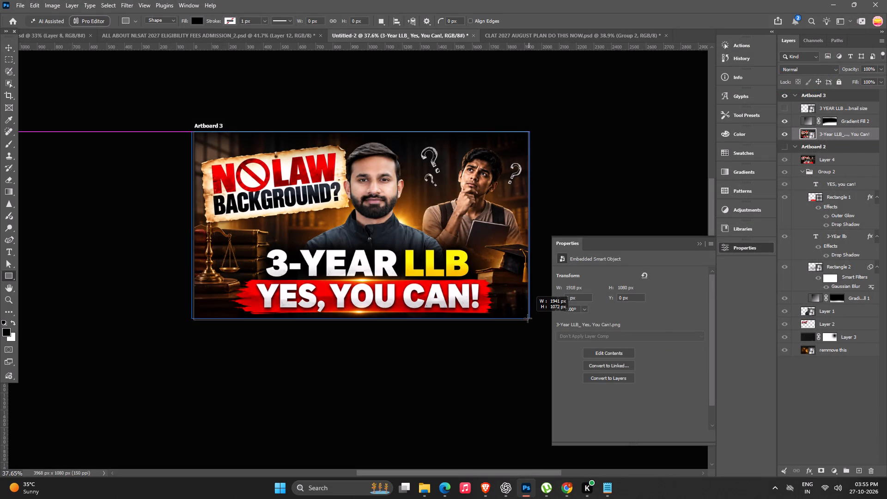
left_click_drag(528, 318, 528, 317)
key("space")
key("space")
key("space")
key("space")
key("space")
key("space")
key("space")
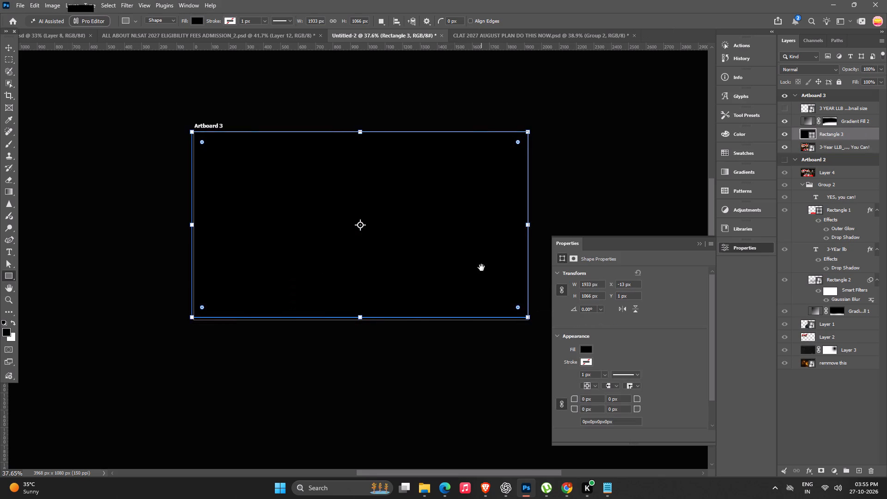
left_click_drag(472, 267, 420, 265)
Add a layer mask to the black rectangle and reveal the artboard's centre with one 2400 px black brush dab.
left_click(822, 471)
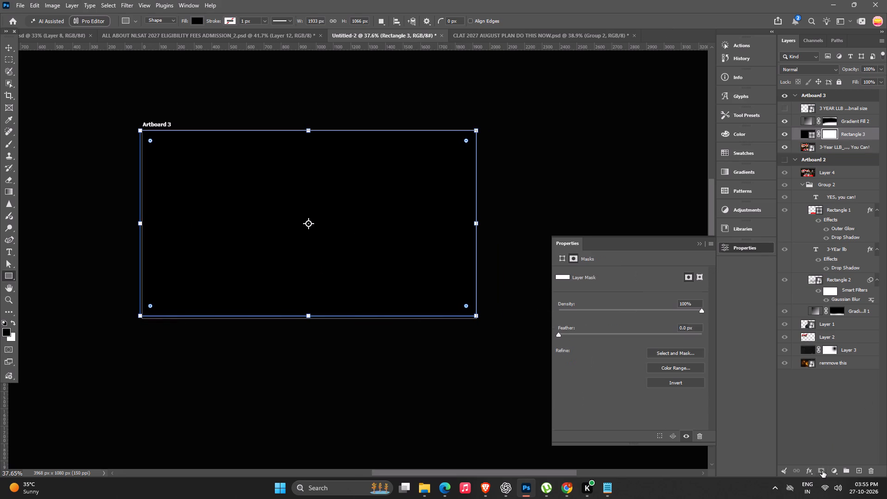
key("b")
key("bracketright")
key("bracketright")
key("bracketright")
key("bracketright")
key("bracketright")
key("bracketright")
key("bracketright")
key("bracketright")
key("bracketright")
key("bracketright")
key("bracketright")
key("bracketright")
key("bracketright")
key("bracketright")
key("bracketright")
key("bracketright")
key("bracketright")
key("bracketright")
key("bracketright")
key("bracketright")
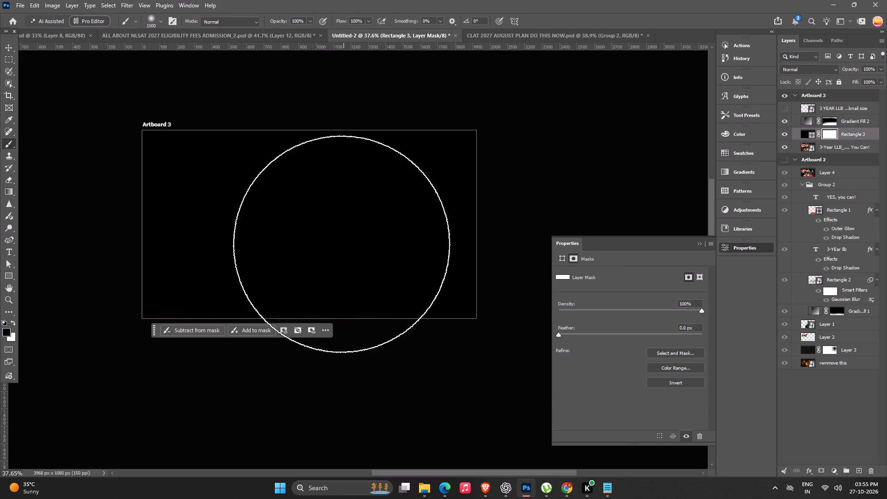
key("bracketright")
key("bracketright")
left_click(312, 229)
Paint black on the rectangle's mask with a brush reduced to 700 px over the bearded man, headline and NO LAW BACKGROUND sign.
key("bracketleft")
key("bracketleft")
key("bracketleft")
key("bracketleft")
key("bracketleft")
key("bracketleft")
key("bracketleft")
key("bracketleft")
key("bracketleft")
key("bracketleft")
key("bracketleft")
key("bracketleft")
key("bracketleft")
key("bracketleft")
key("bracketleft")
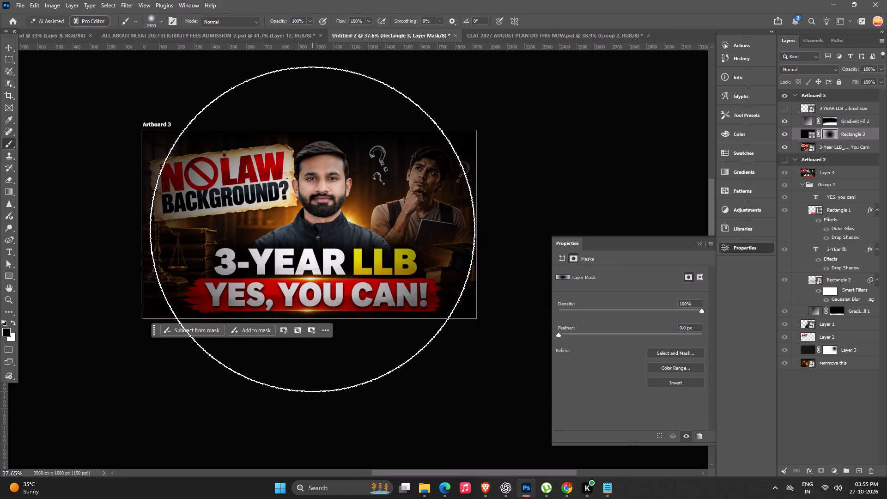
key("bracketleft")
key("bracketleft")
left_click(318, 202)
key("bracketleft")
left_click(322, 197)
key("bracketleft")
left_click_drag(327, 205, 359, 251)
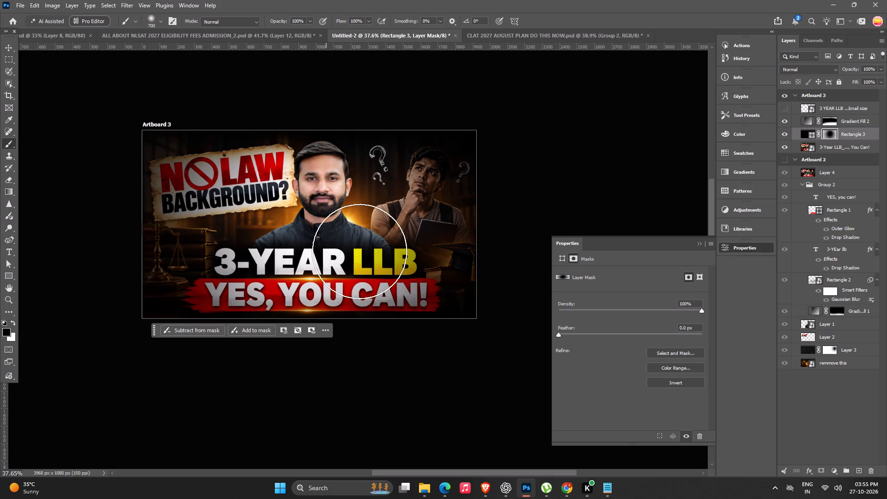
left_click_drag(359, 251, 245, 268)
left_click_drag(226, 192, 251, 191)
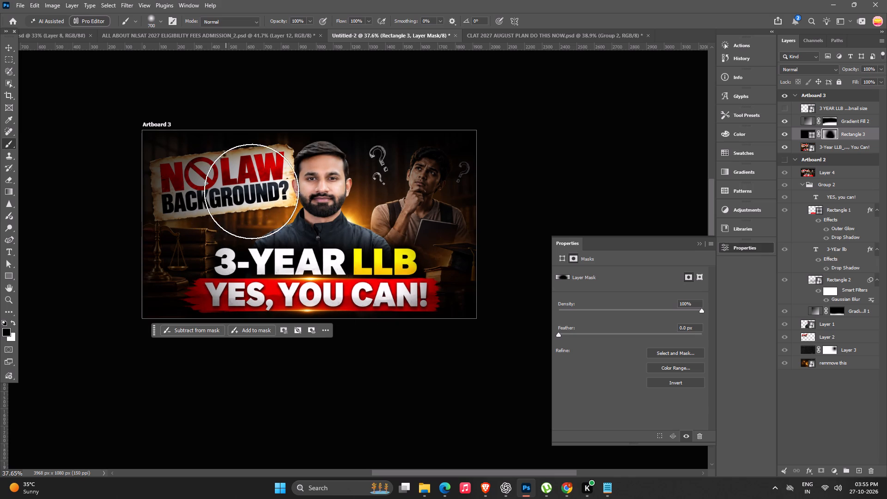
left_click_drag(251, 191, 290, 217)
left_click_drag(328, 185, 344, 195)
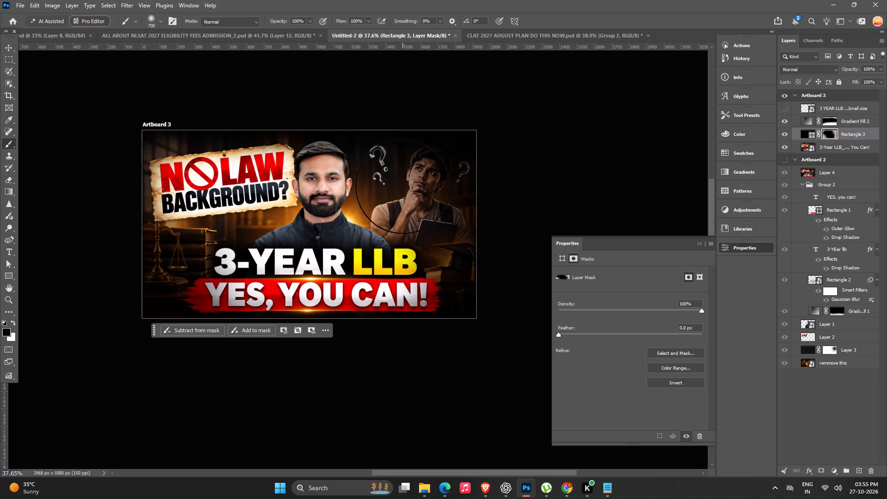
Reveal the thinking man with a 600 px black dab on the rectangle's mask, undoing and repositioning the dab as needed.
key("bracketleft")
left_click(413, 201)
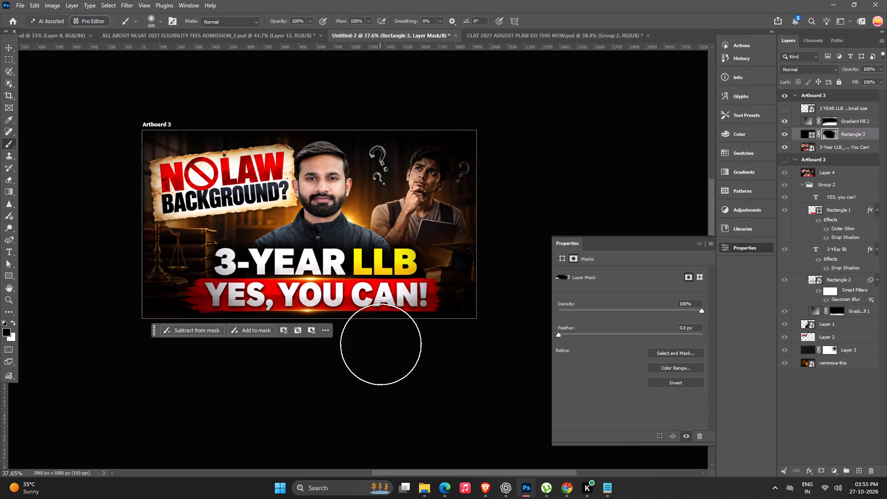
key("ctrl+z")
left_click(415, 193)
key("ctrl+z")
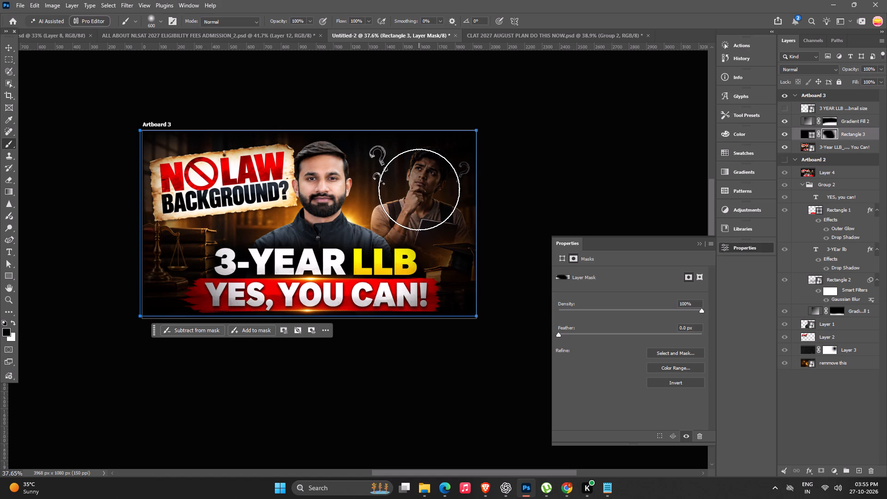
left_click(419, 189)
Show the 3 YEAR LLB logo layer on Artboard 3 again.
scroll(416, 281, "down", 6, "alt")
scroll(356, 294, "up", 5, "alt")
key("space")
left_click(360, 285)
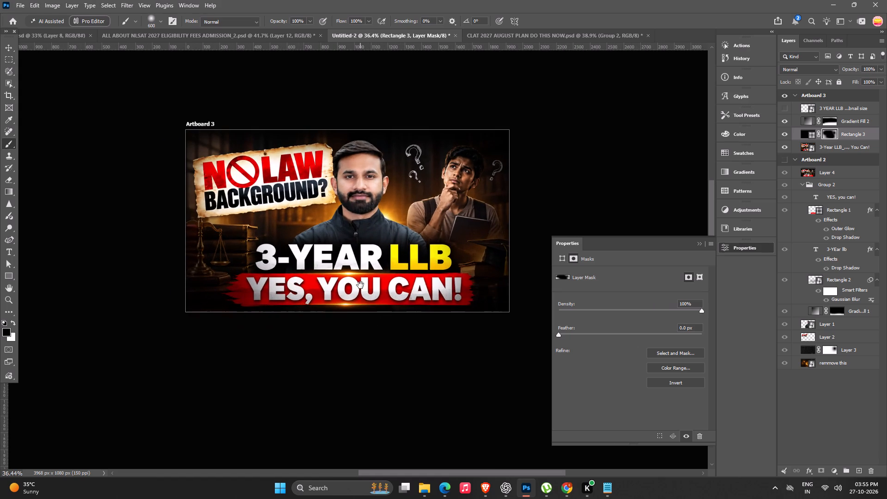
left_click(790, 105)
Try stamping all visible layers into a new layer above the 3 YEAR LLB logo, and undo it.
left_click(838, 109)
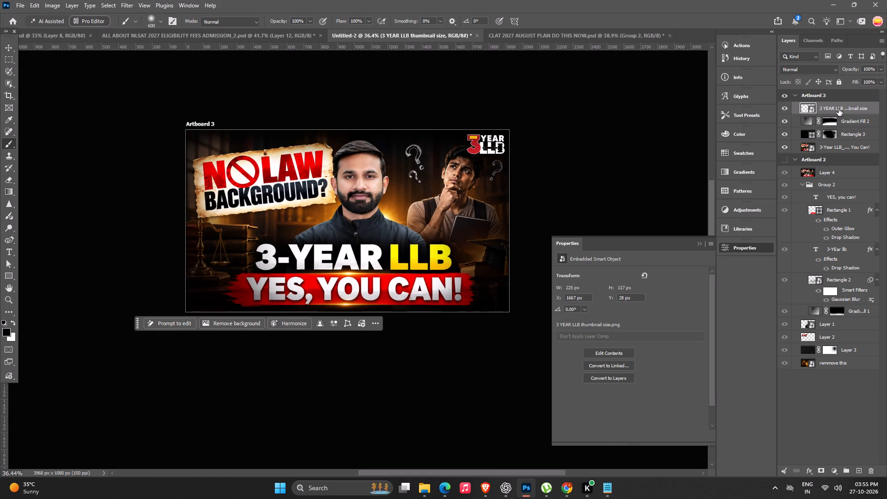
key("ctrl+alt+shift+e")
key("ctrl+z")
Scale the 3 YEAR LLB logo down to about 188 × 98 px and move it closer to Artboard 3's upper-right corner.
left_click(9, 48)
left_click_drag(510, 129, 479, 138, "alt")
left_click_drag(470, 179, 495, 167)
key("Return")
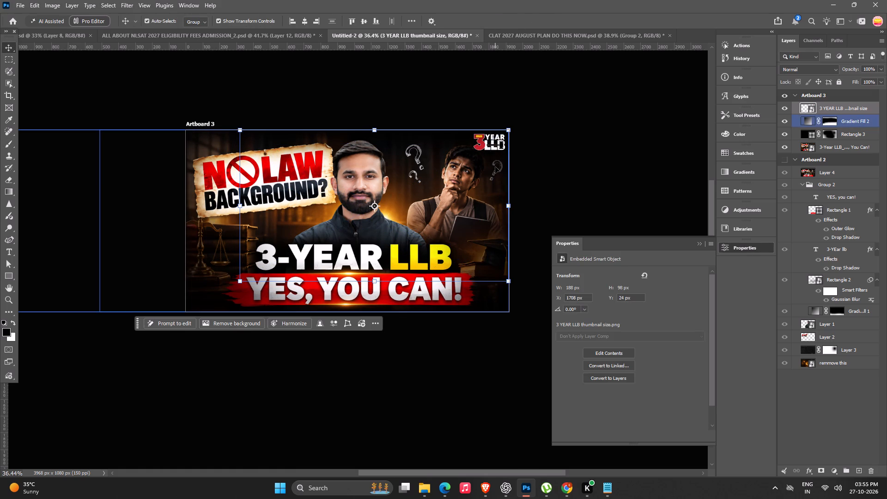
Select the 3 YEAR LLB logo layer on Artboard 3.
left_click(841, 110)
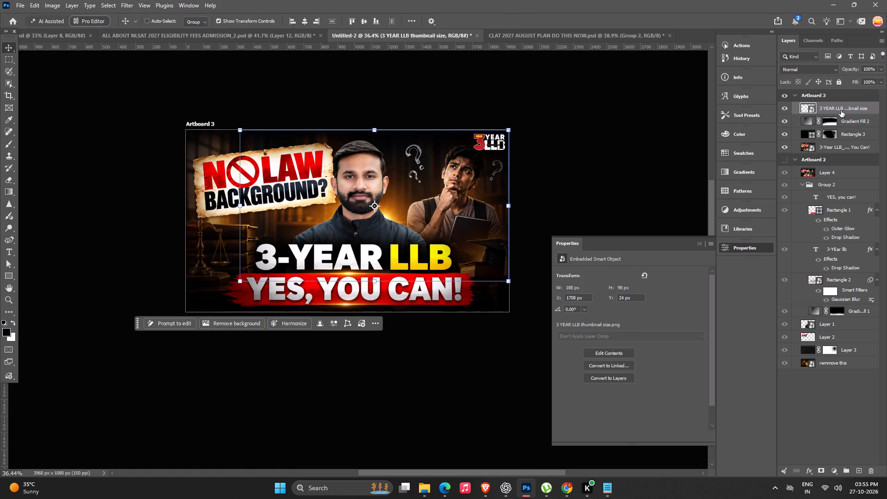